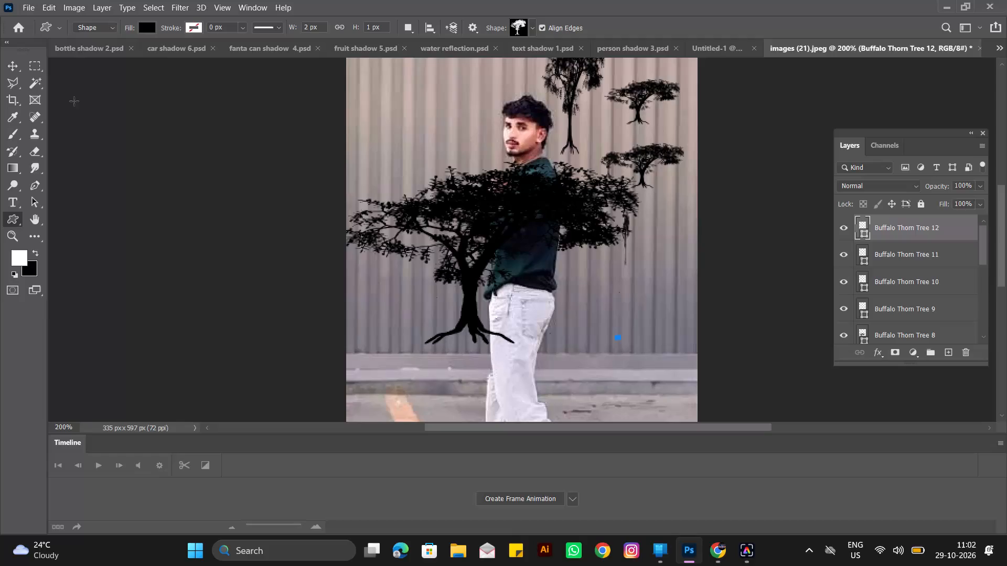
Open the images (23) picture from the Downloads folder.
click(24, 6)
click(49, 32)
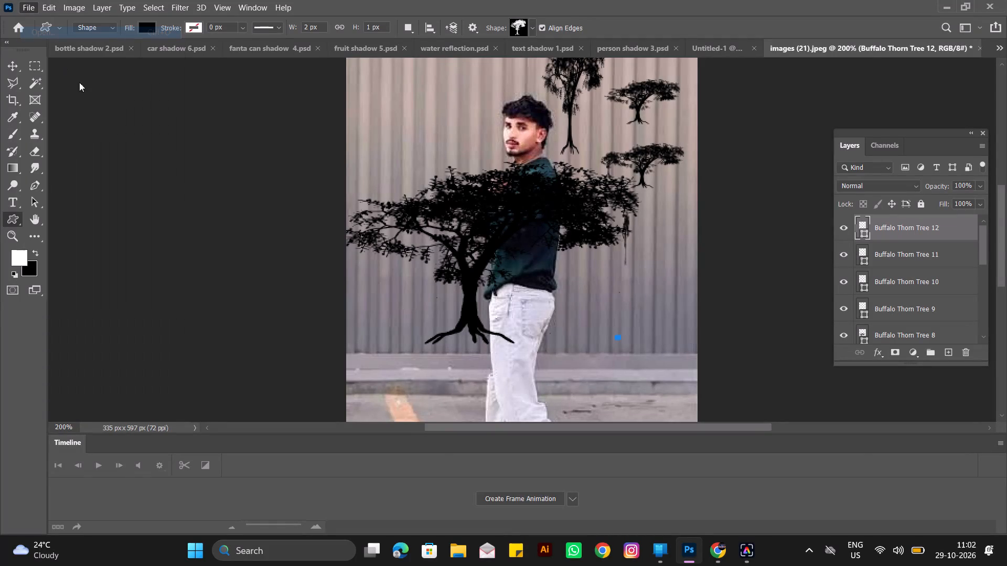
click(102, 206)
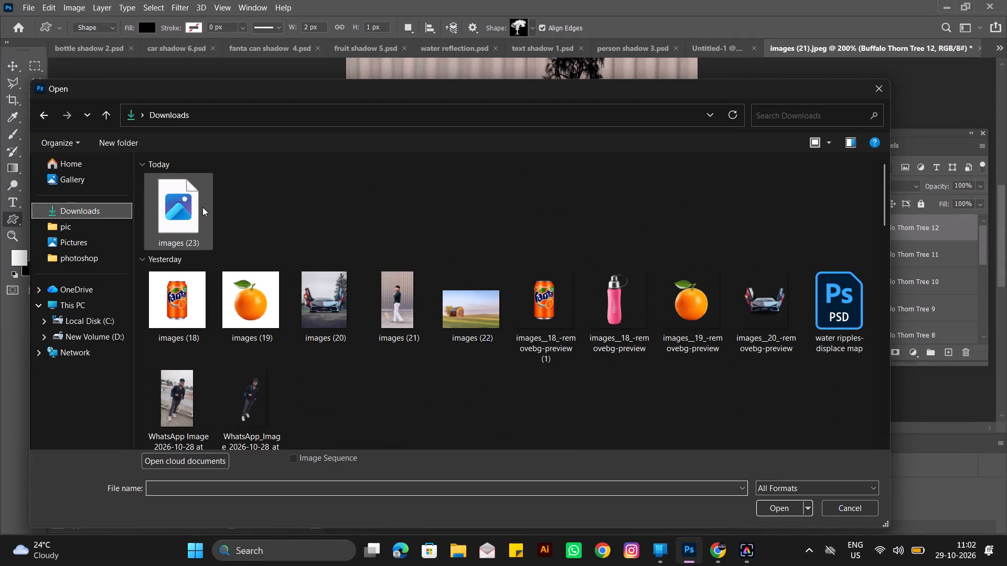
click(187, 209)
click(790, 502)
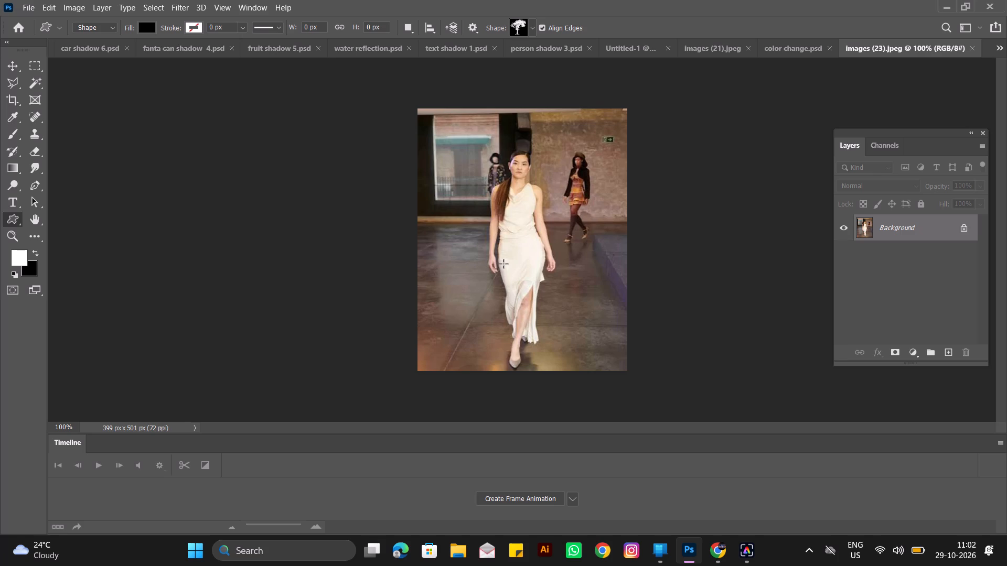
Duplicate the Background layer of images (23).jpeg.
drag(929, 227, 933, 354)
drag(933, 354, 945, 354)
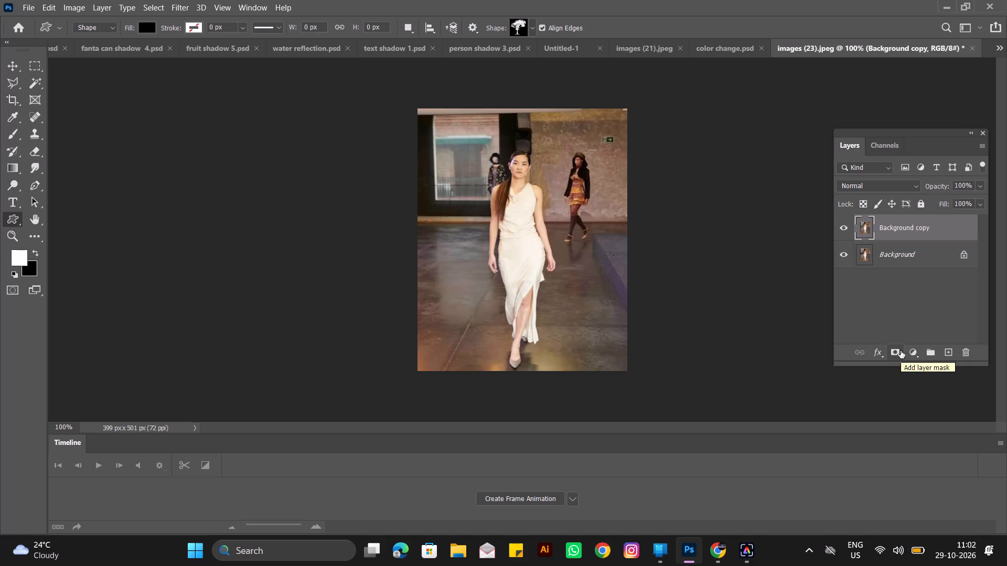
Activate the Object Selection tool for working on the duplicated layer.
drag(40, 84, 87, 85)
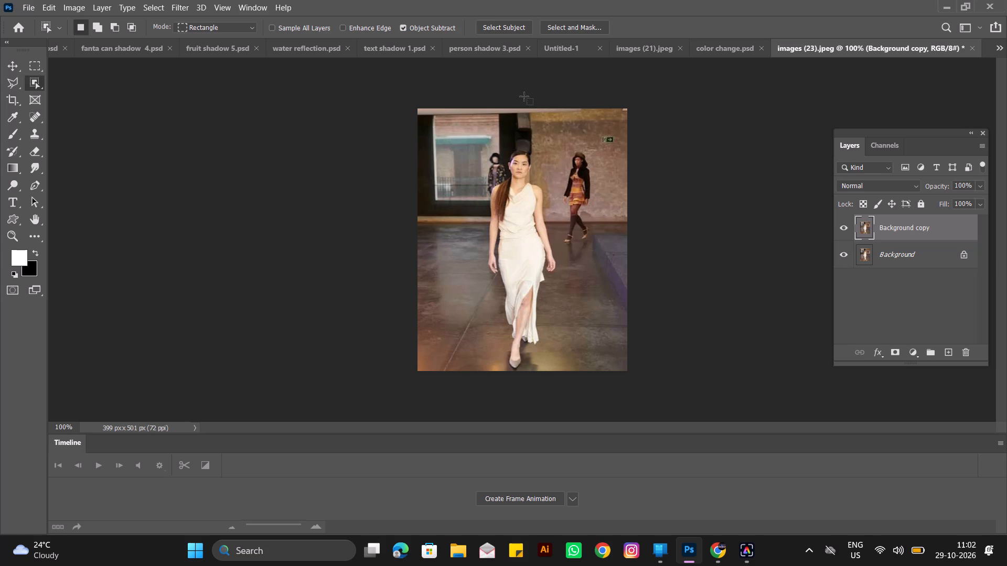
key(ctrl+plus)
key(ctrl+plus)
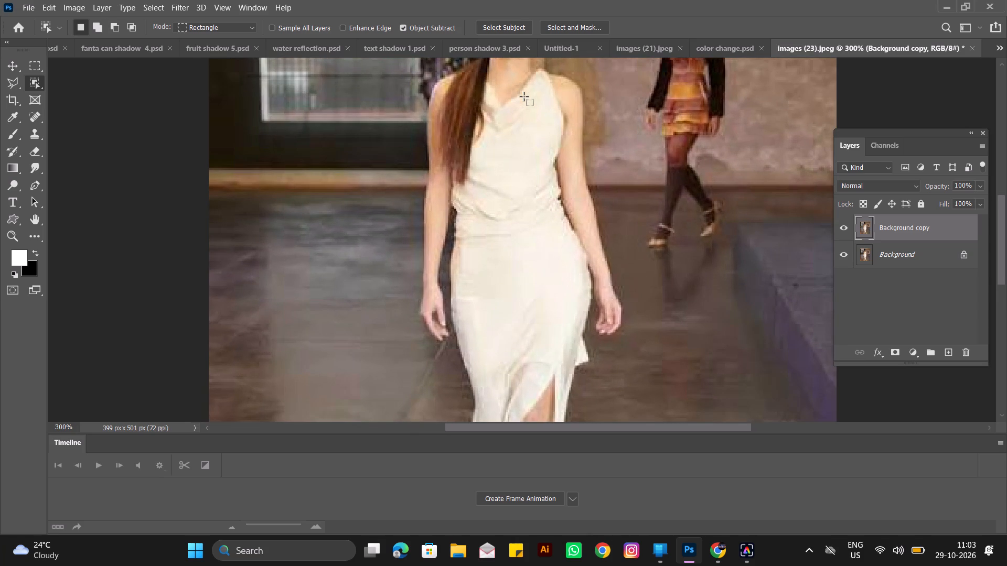
Switch to Chrome and search Google for "png wings" in a new tab.
click(950, 4)
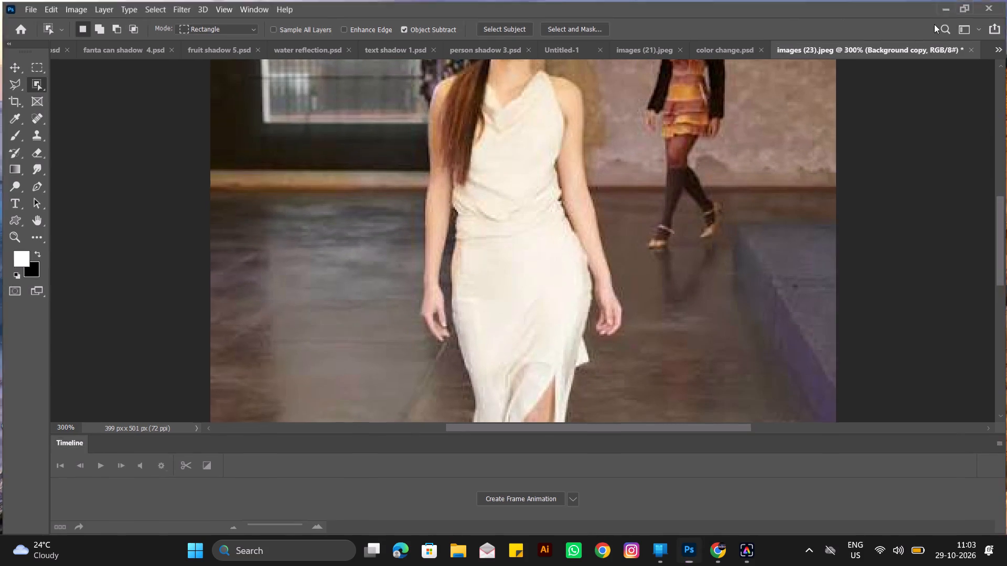
click(691, 554)
click(709, 553)
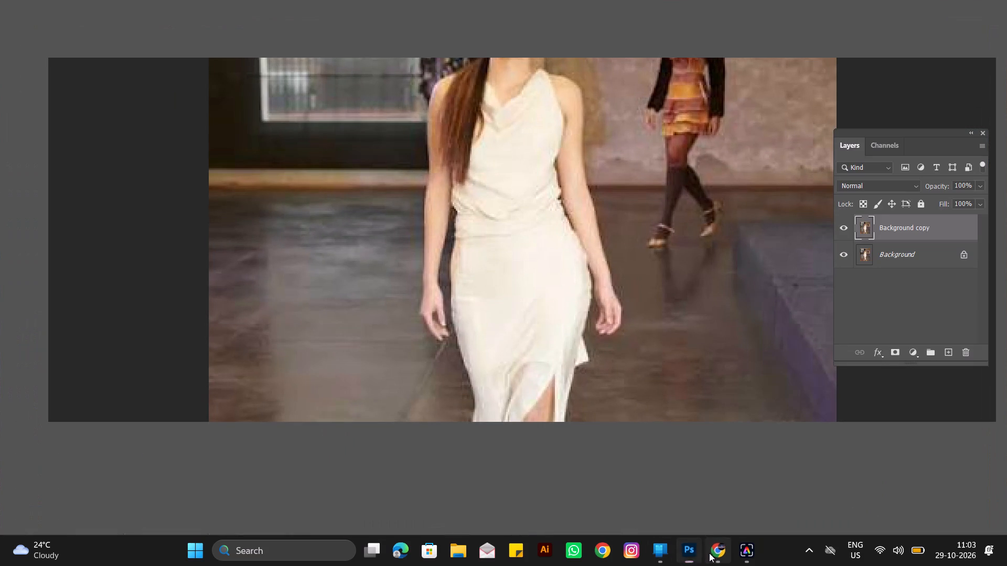
click(193, 10)
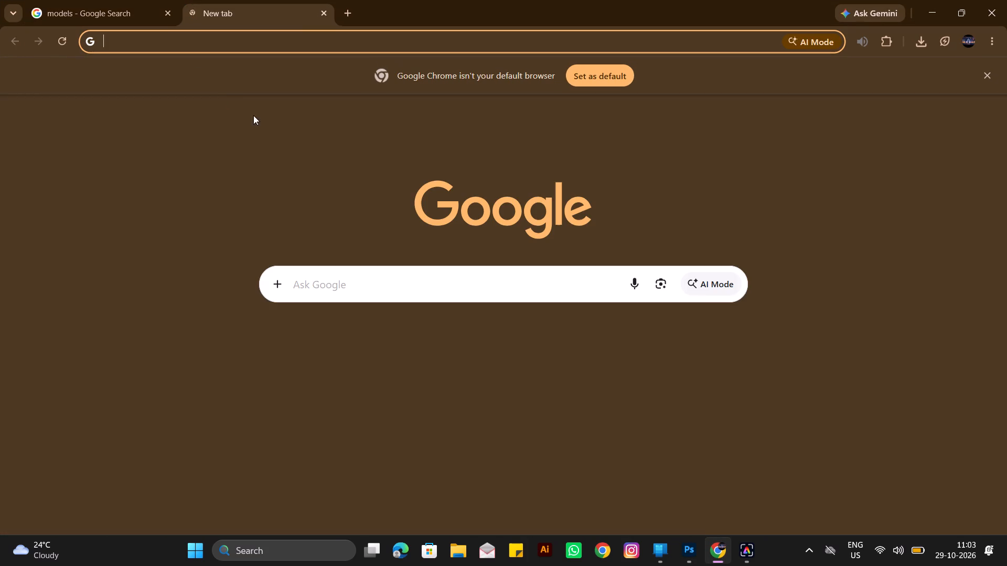
click(323, 284)
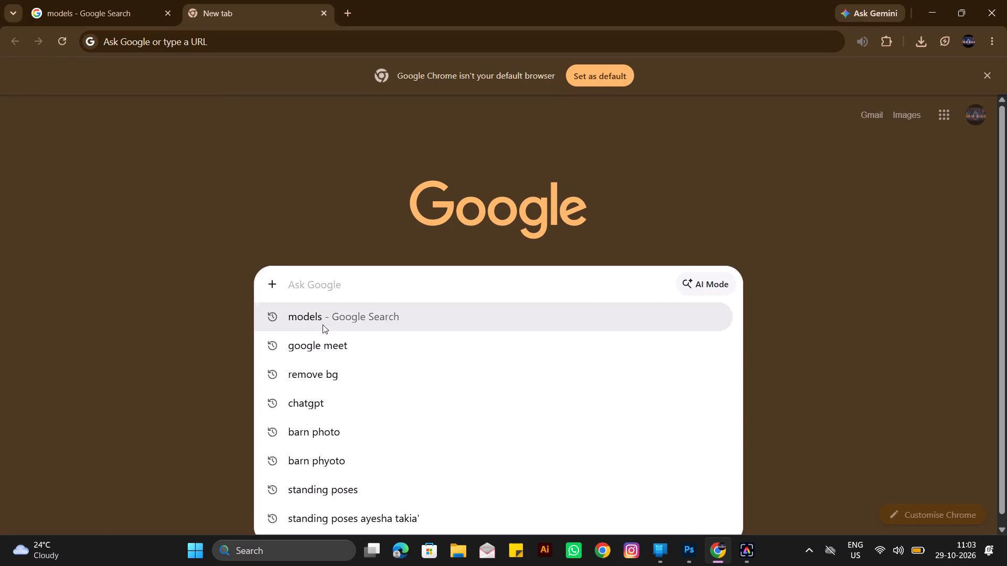
scroll(343, 481, down, 4)
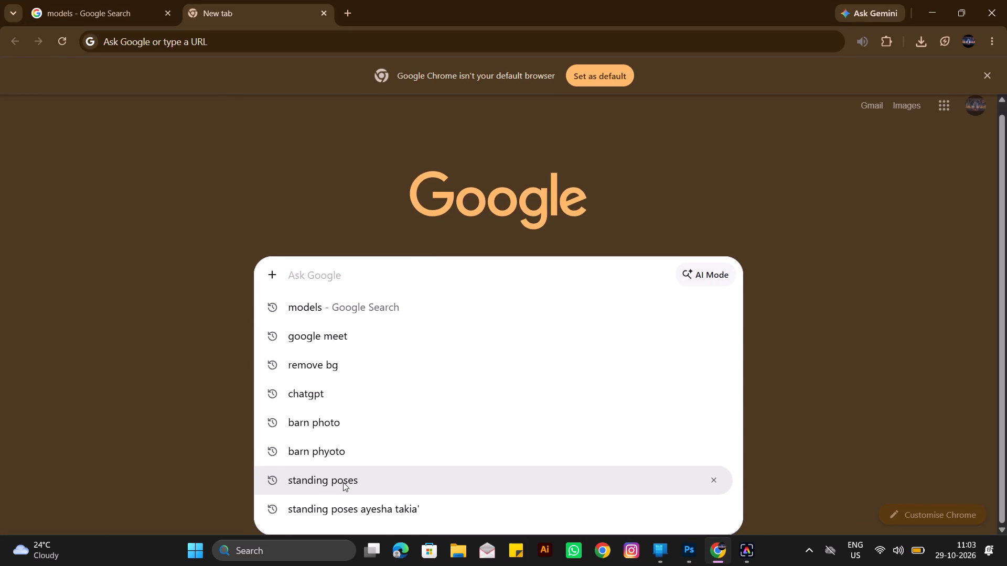
scroll(343, 474, up, 3)
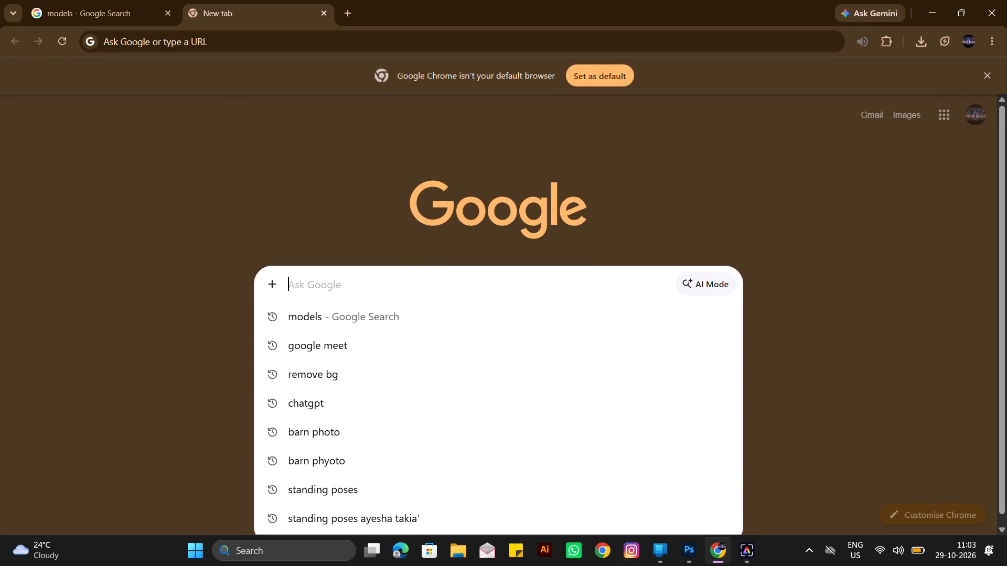
click(345, 284)
key(p)
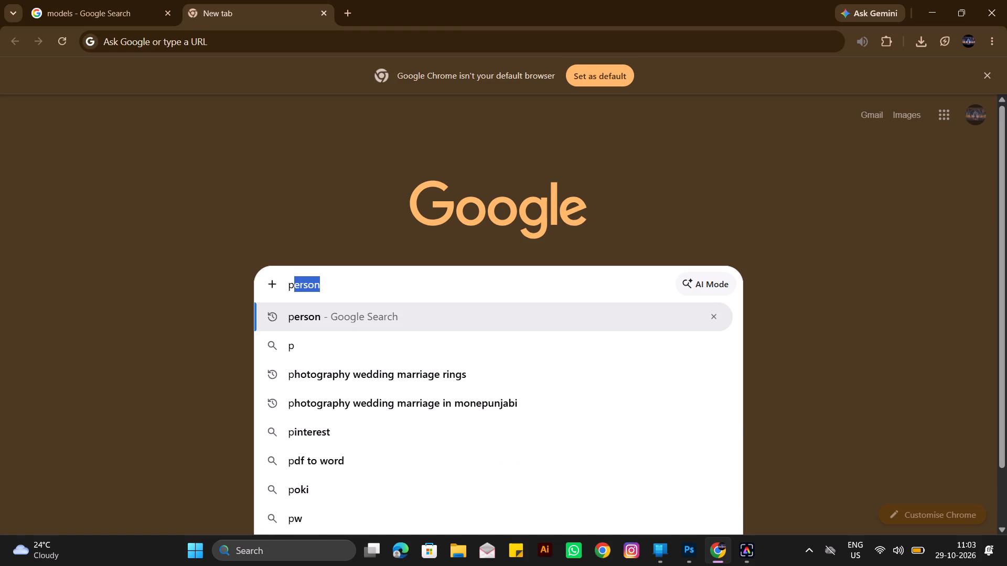
text(ng)
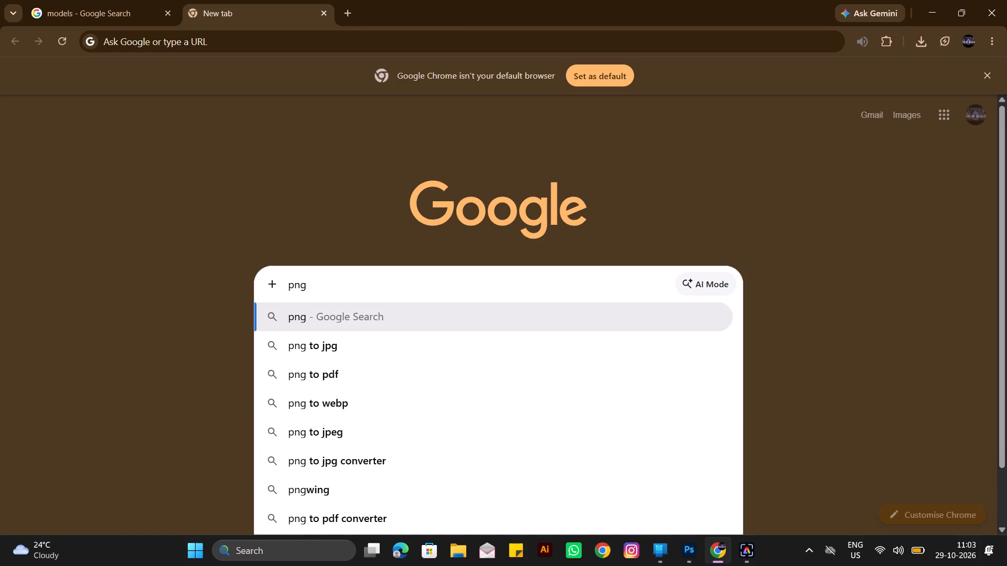
key(space)
click(345, 284)
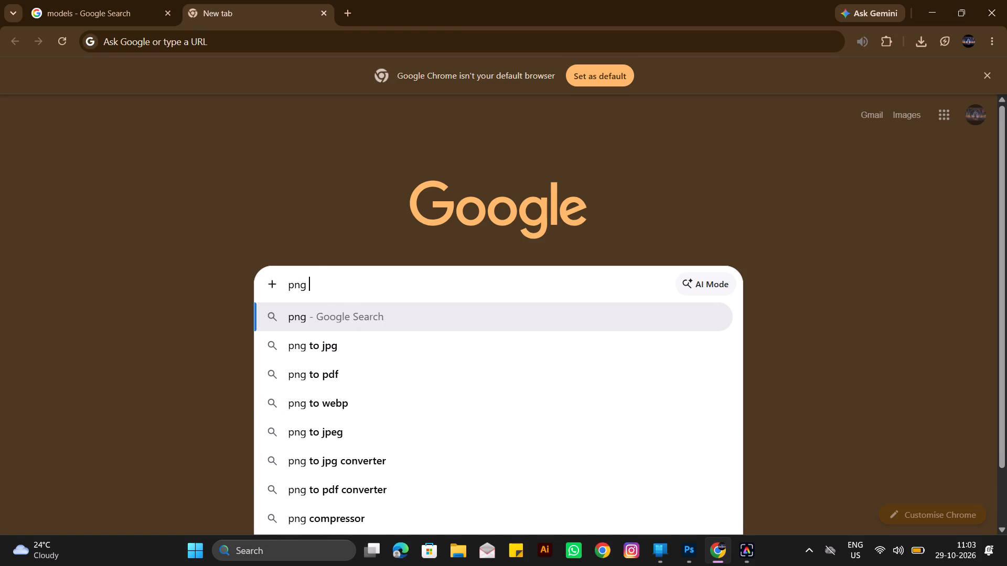
key(w)
key(Down)
key(Up)
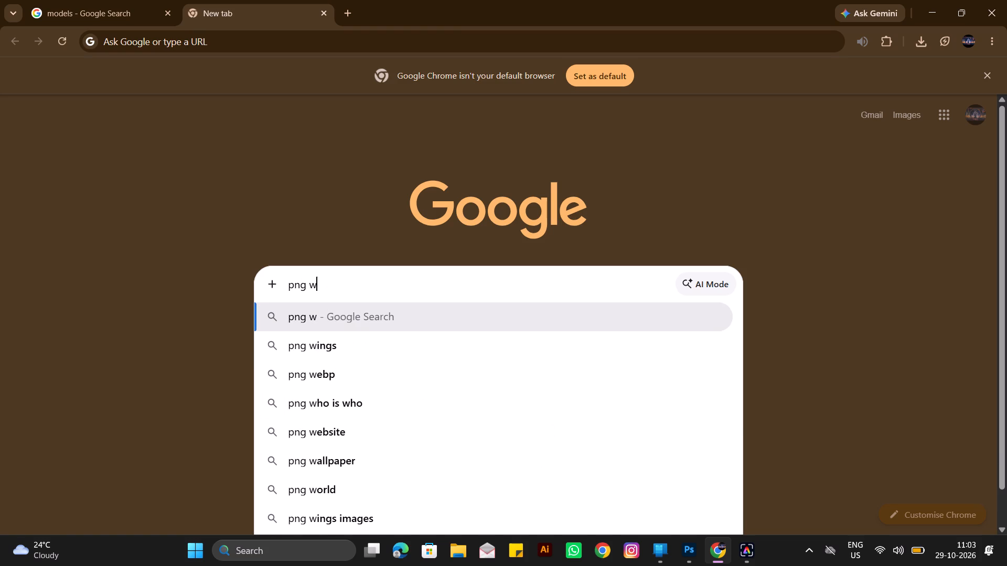
key(Down)
key(Return)
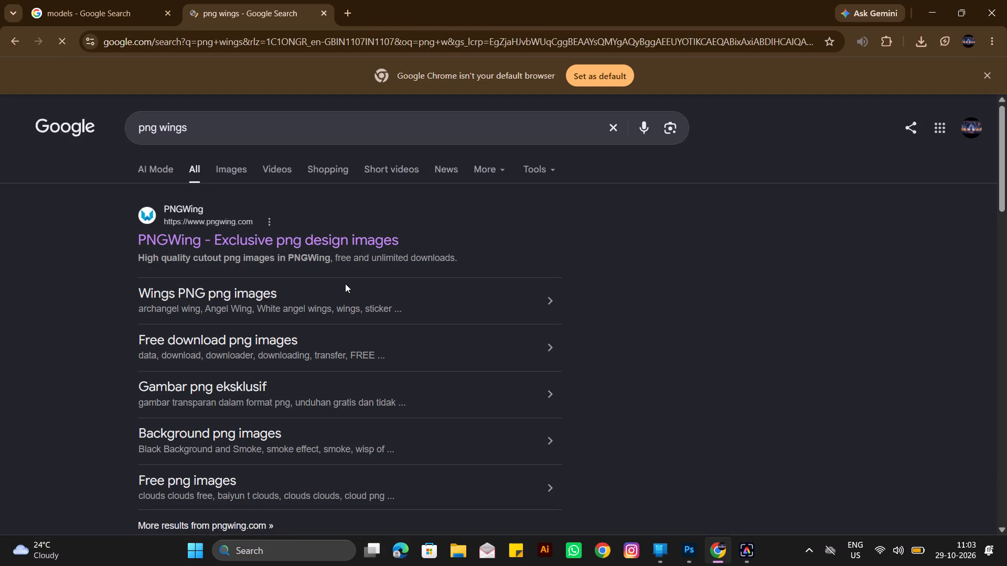
Open the PNGWing website from the search results and search it for "model".
click(334, 252)
click(335, 236)
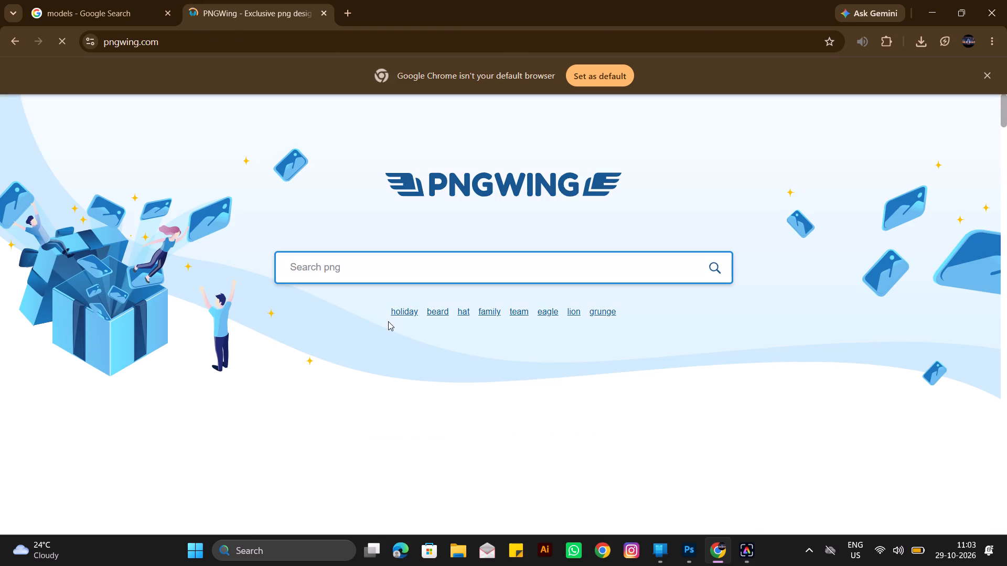
click(396, 276)
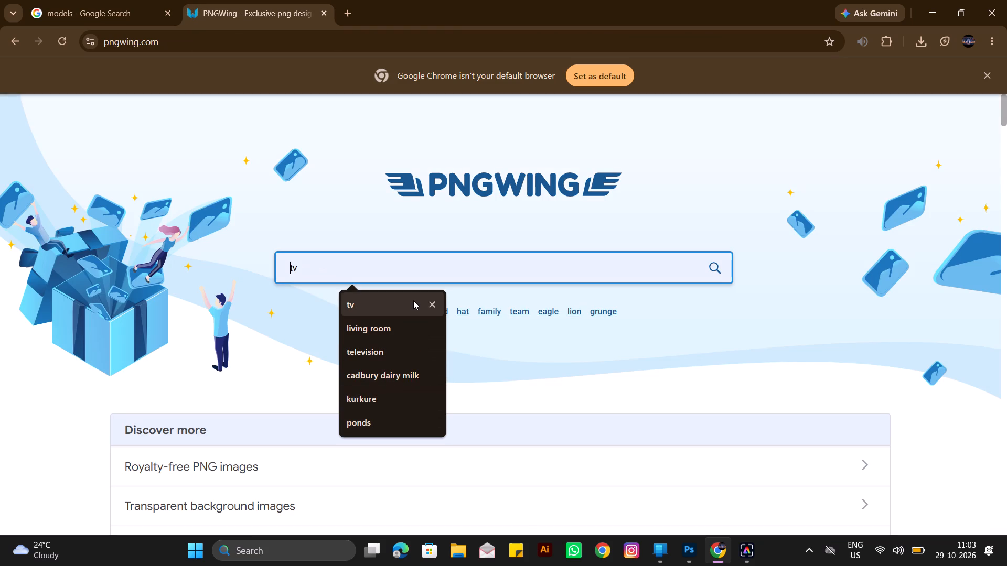
text(model)
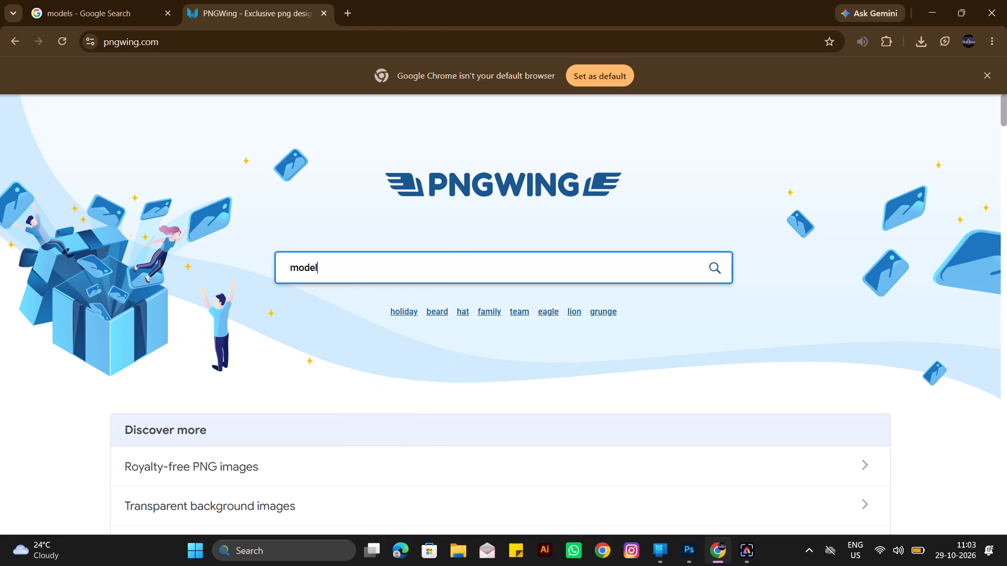
key(Return)
key(backslash)
Find the woman in red pants with a shopping bag, save that image as PNG in Downloads, and return to Photoshop.
scroll(491, 355, down, 4)
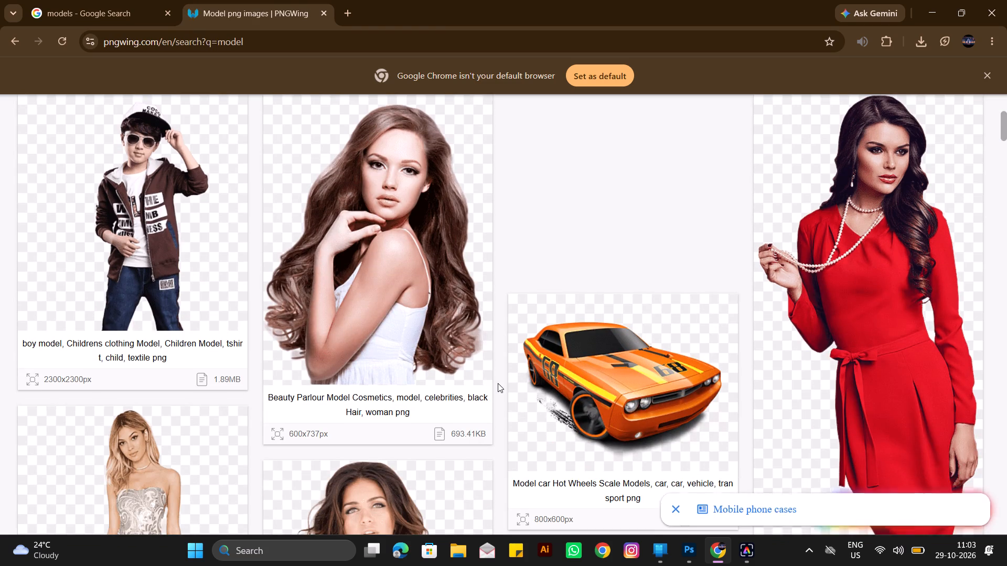
scroll(498, 383, down, 11)
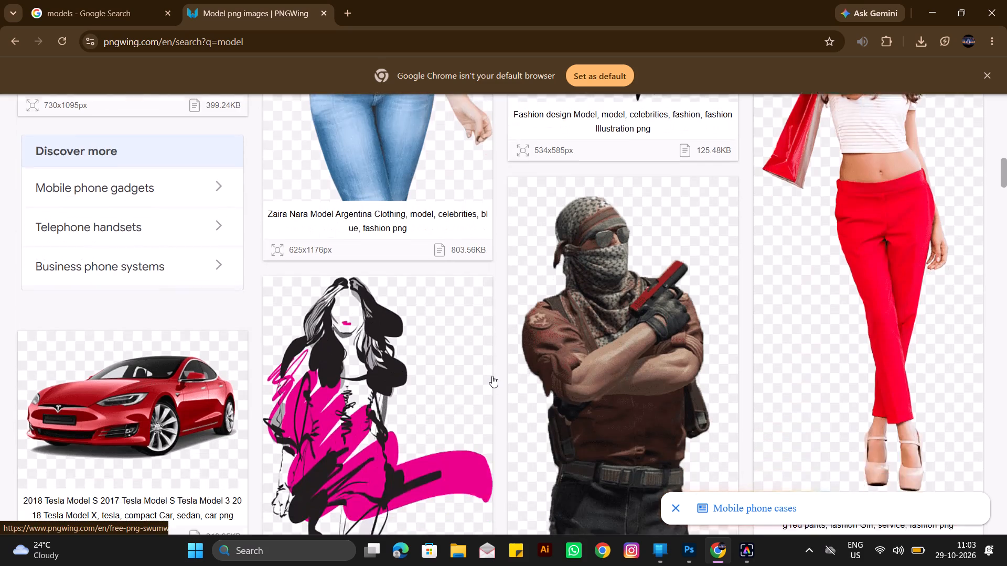
scroll(492, 376, down, 1)
scroll(492, 376, up, 2)
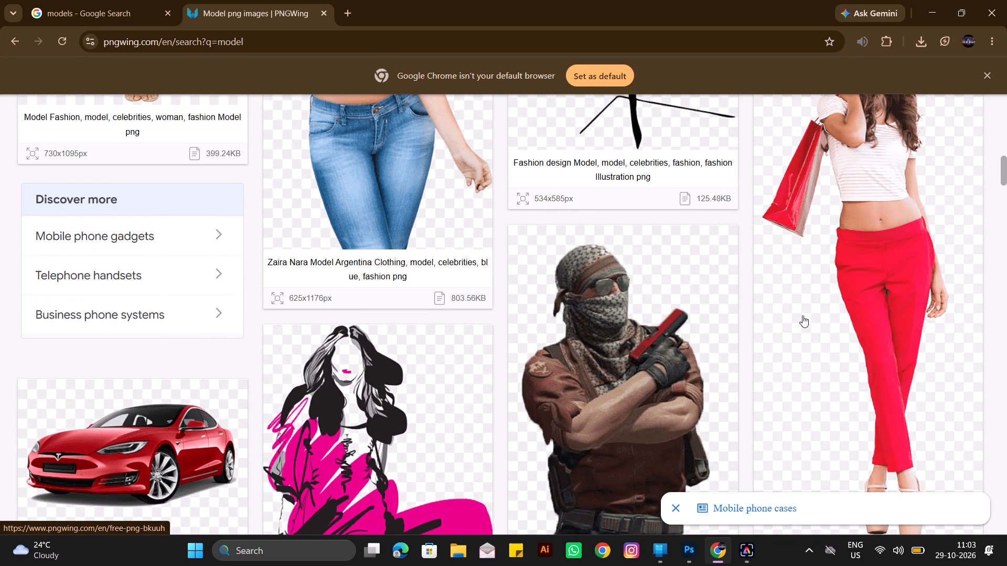
scroll(802, 315, up, 3)
scroll(802, 315, down, 1)
right_click(802, 315)
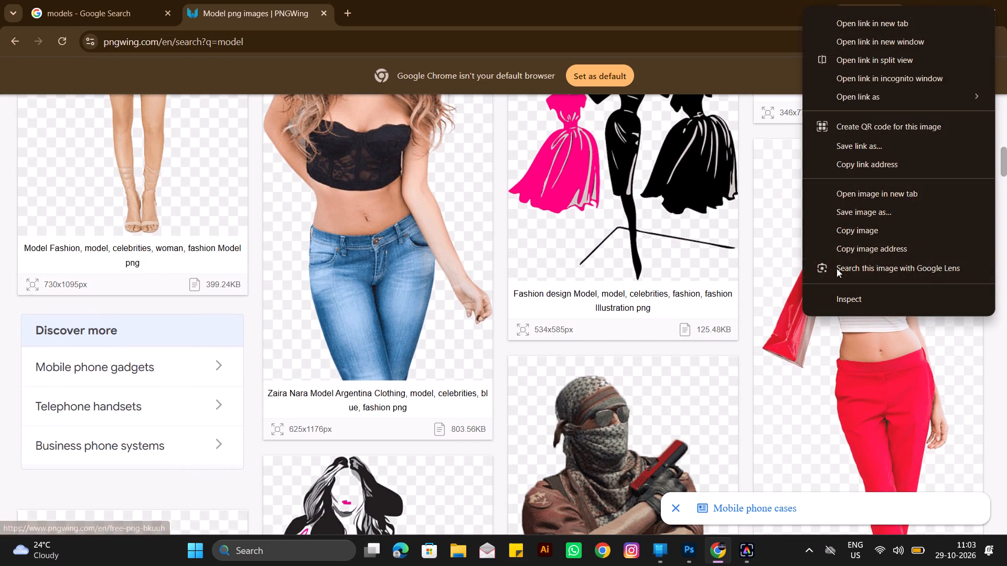
click(858, 218)
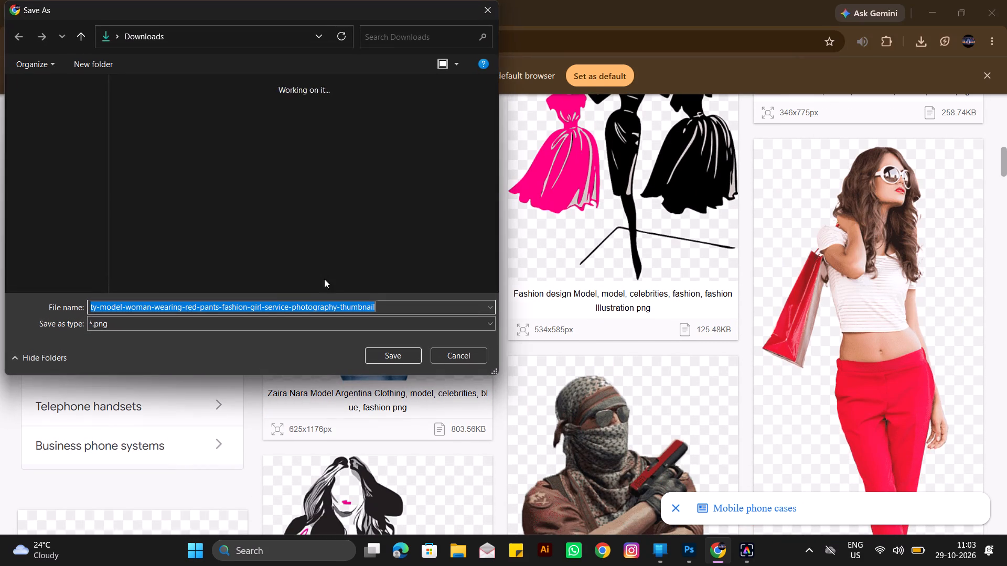
click(390, 353)
click(937, 12)
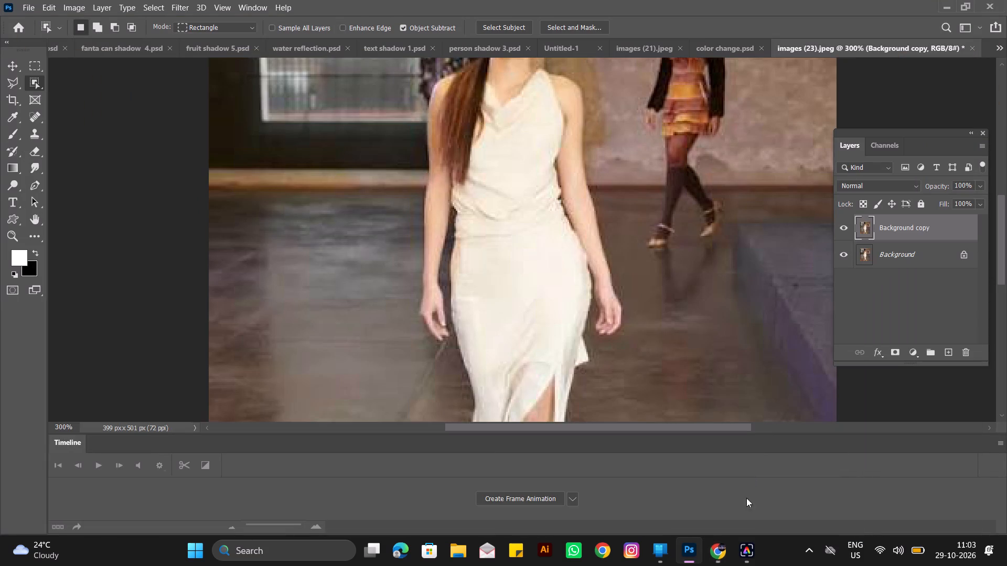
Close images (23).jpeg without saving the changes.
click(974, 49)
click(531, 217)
Open the downloaded png-transparent-fashion-model image of the woman wearing red pants from Downloads.
click(27, 4)
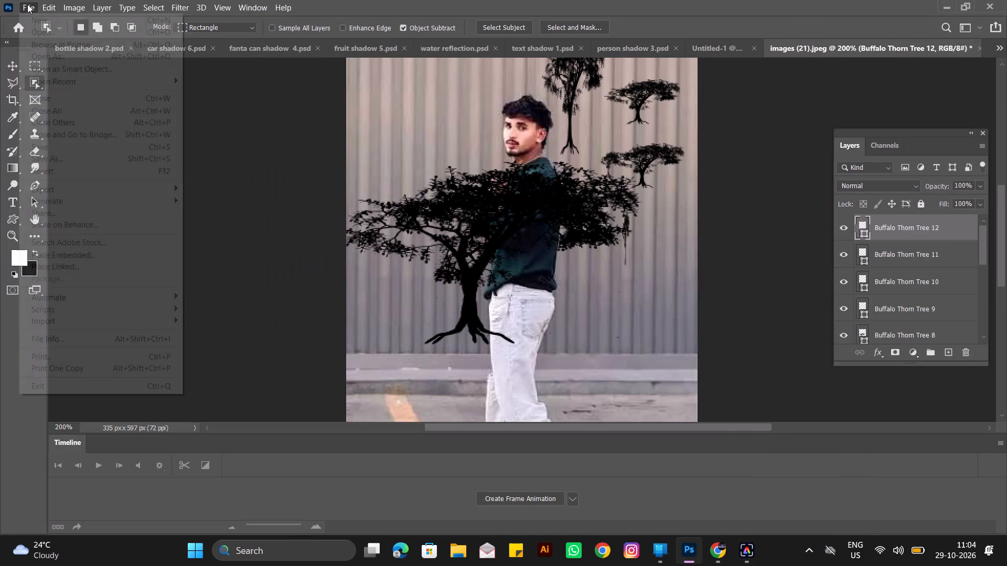
click(46, 33)
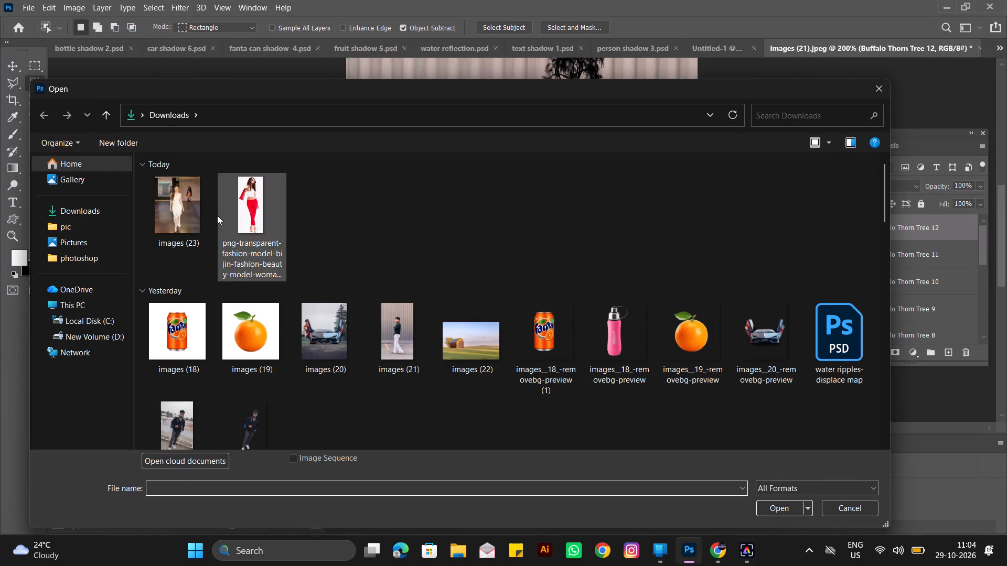
click(199, 216)
click(264, 204)
click(779, 506)
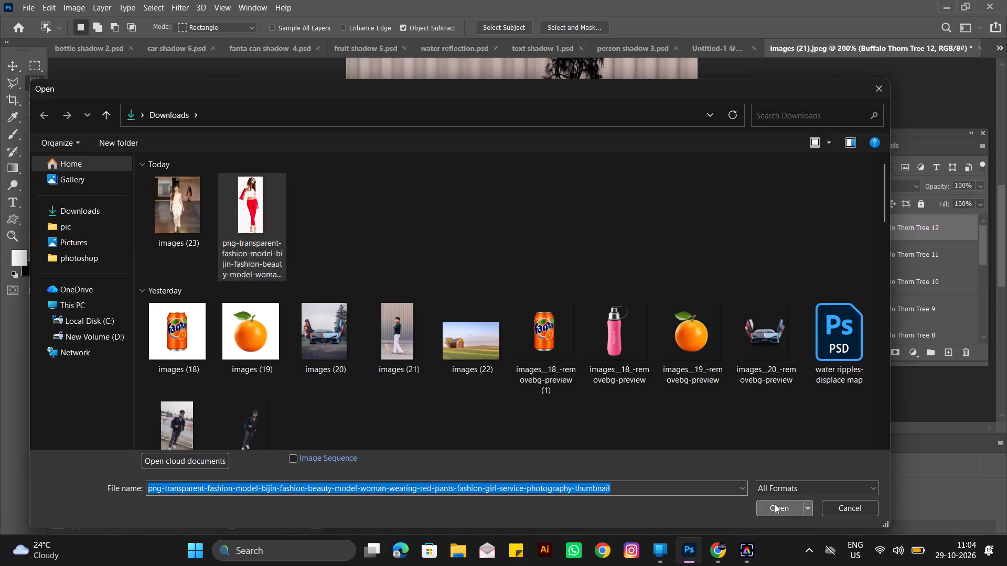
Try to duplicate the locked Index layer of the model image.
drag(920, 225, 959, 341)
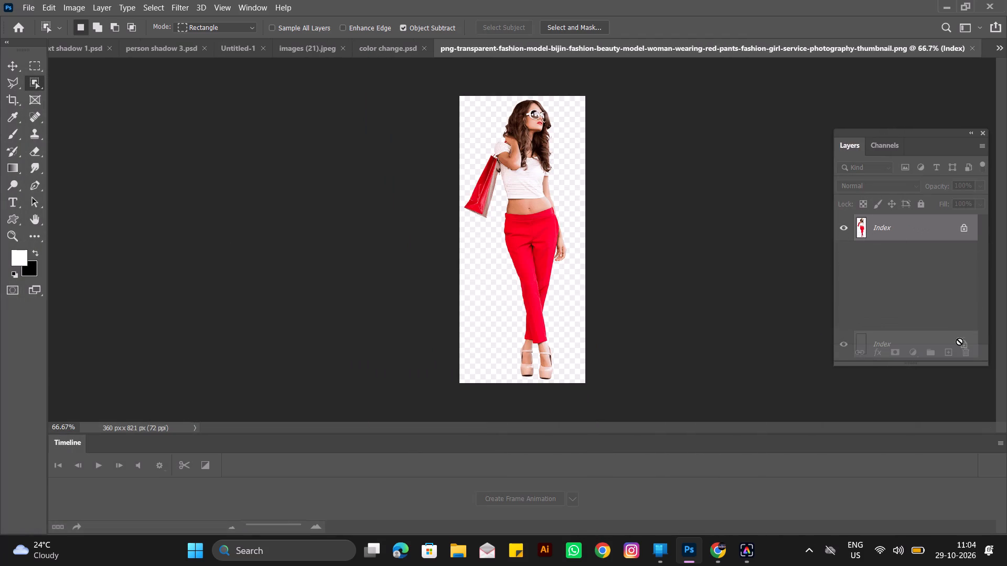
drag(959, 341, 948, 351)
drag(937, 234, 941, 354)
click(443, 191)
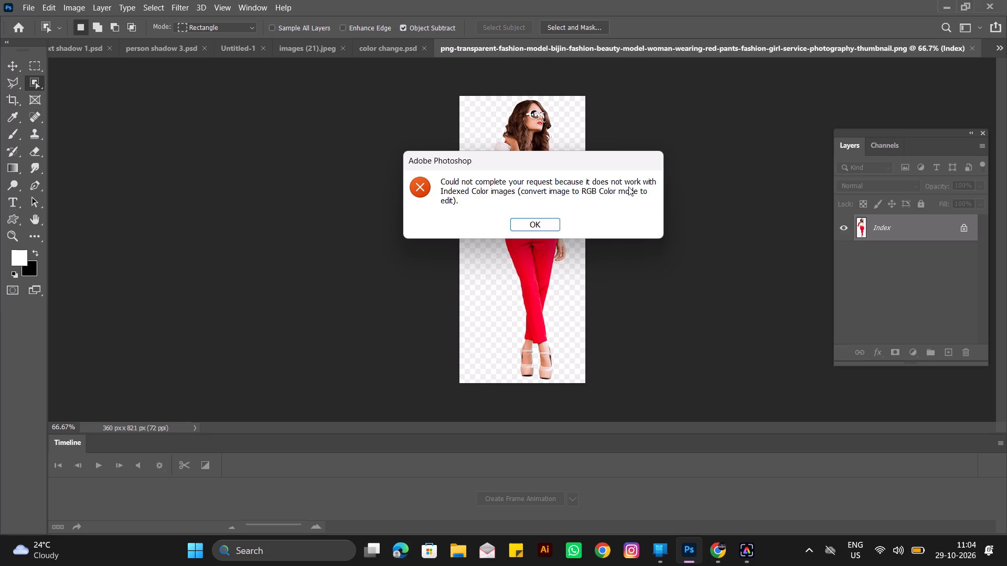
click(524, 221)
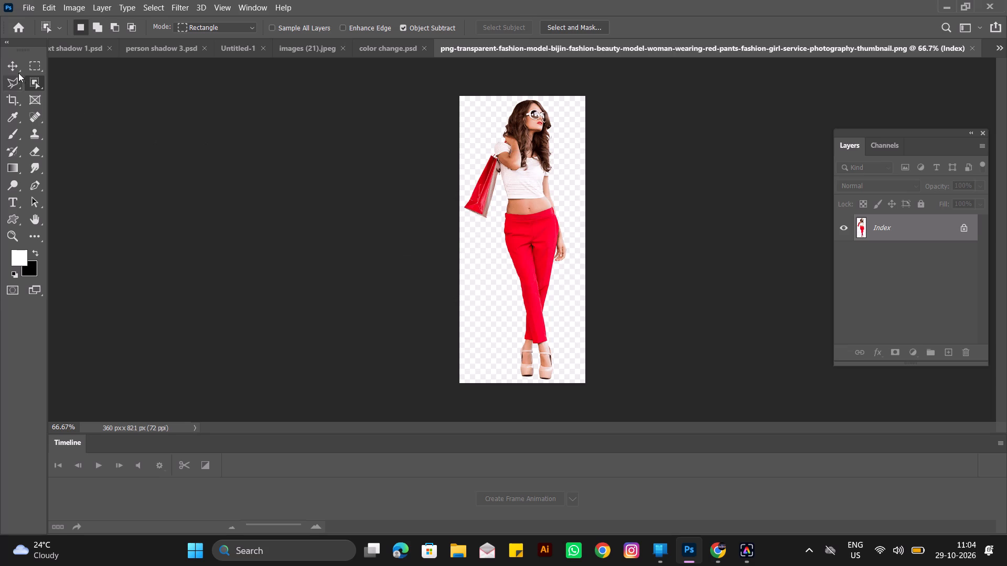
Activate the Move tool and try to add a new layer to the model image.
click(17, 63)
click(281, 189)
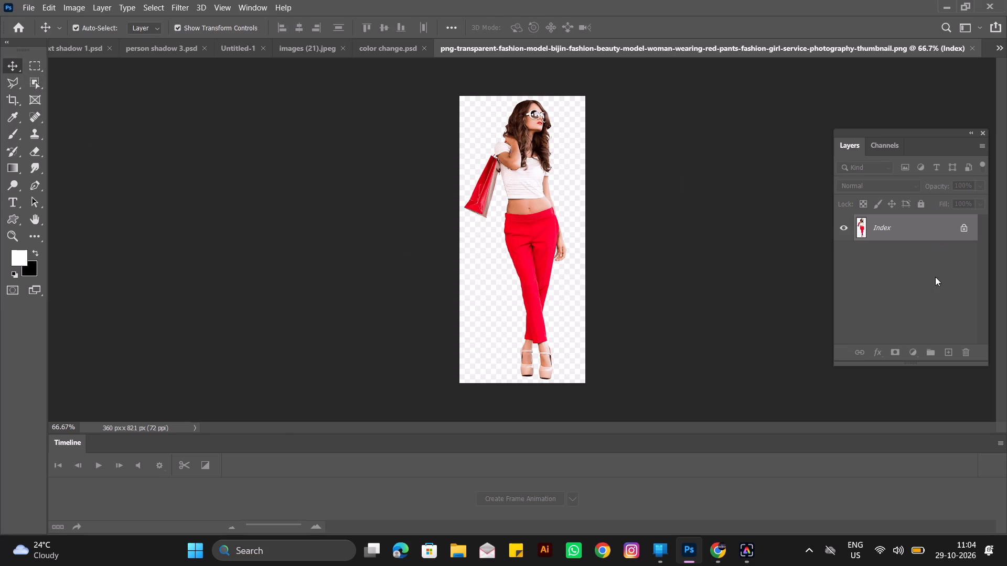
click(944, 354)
Switch to Chrome and look through the Google image results for models for another fashion model picture.
click(940, 7)
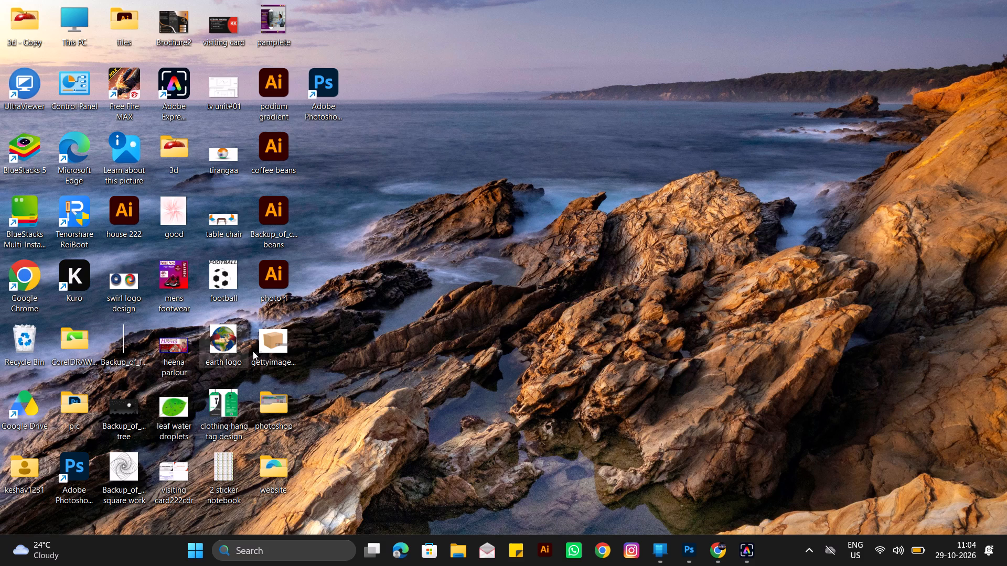
drag(724, 550, 724, 554)
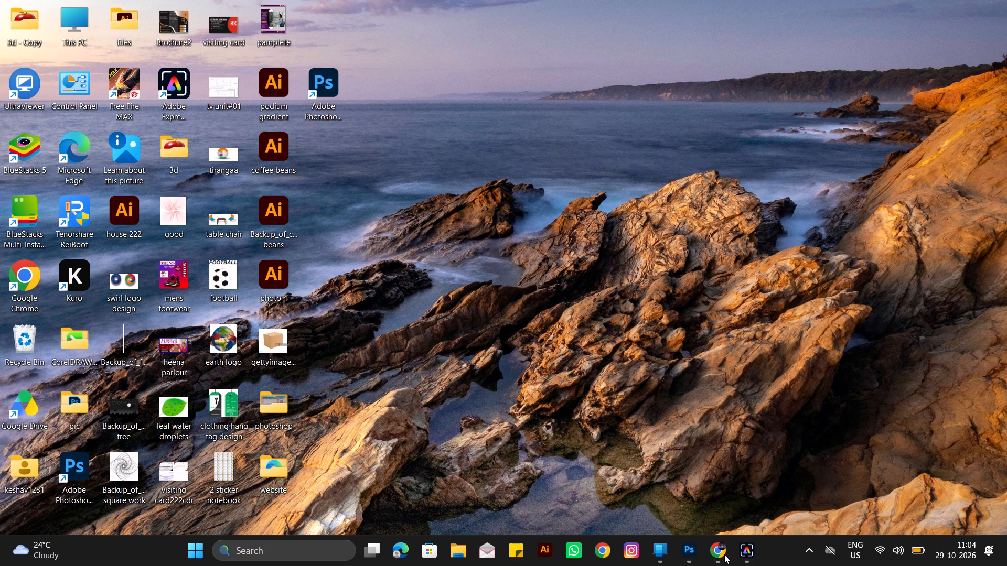
click(724, 554)
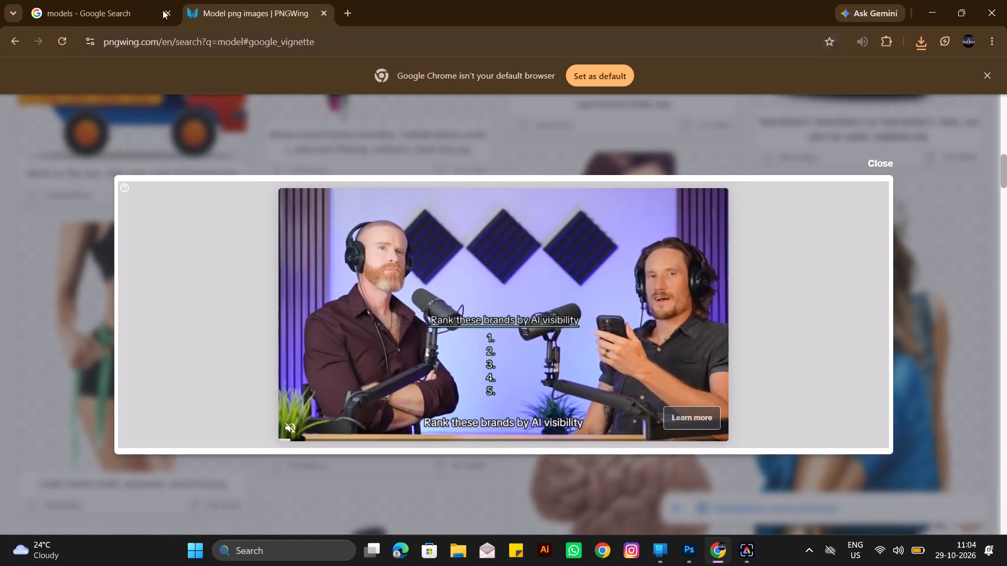
click(133, 12)
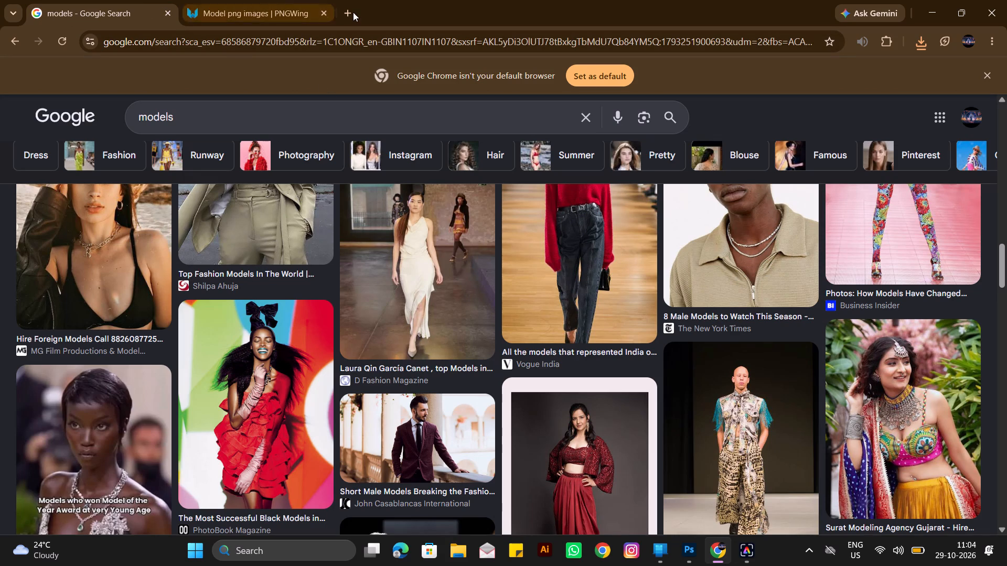
scroll(386, 326, down, 6)
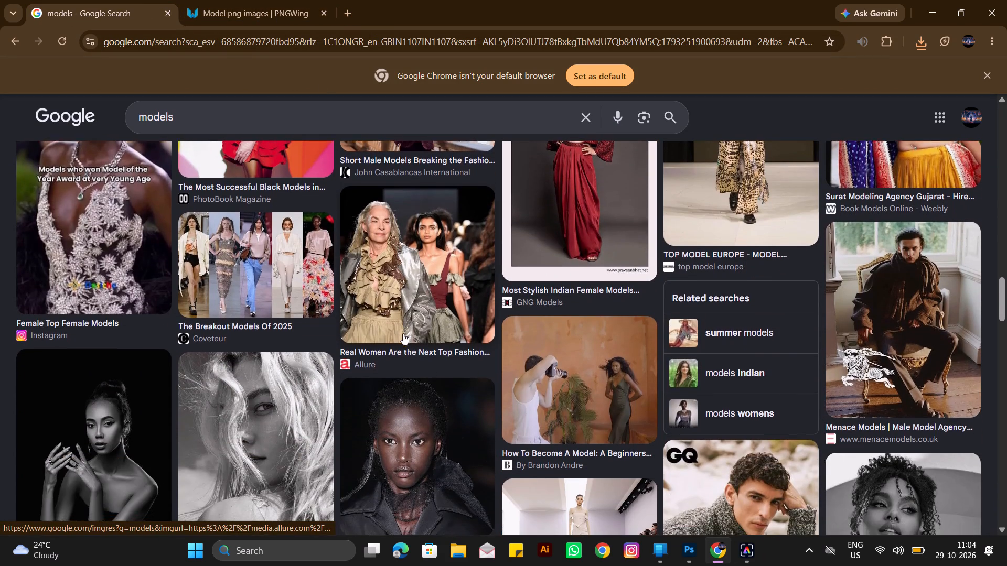
scroll(403, 333, down, 11)
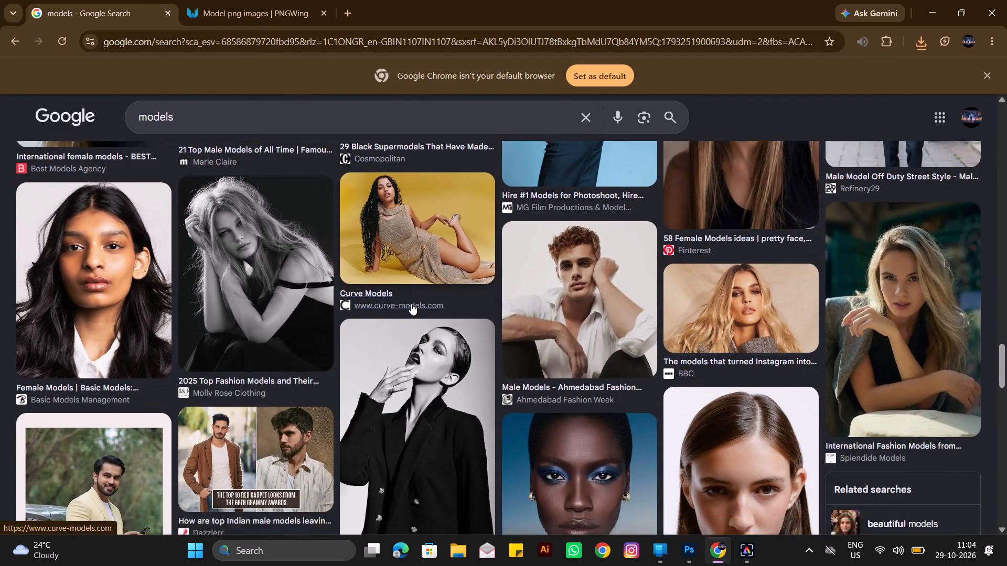
scroll(411, 303, down, 7)
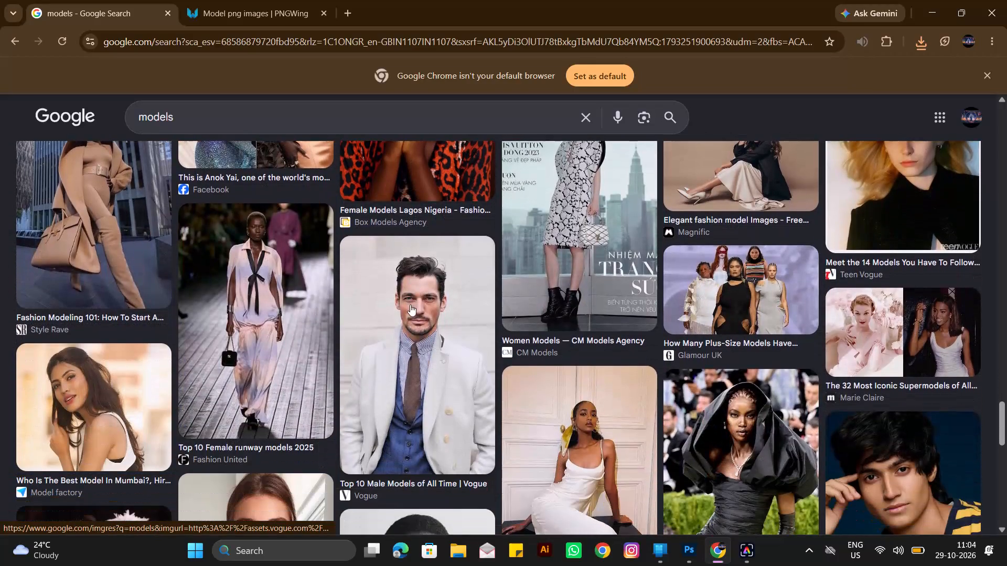
scroll(410, 300, down, 5)
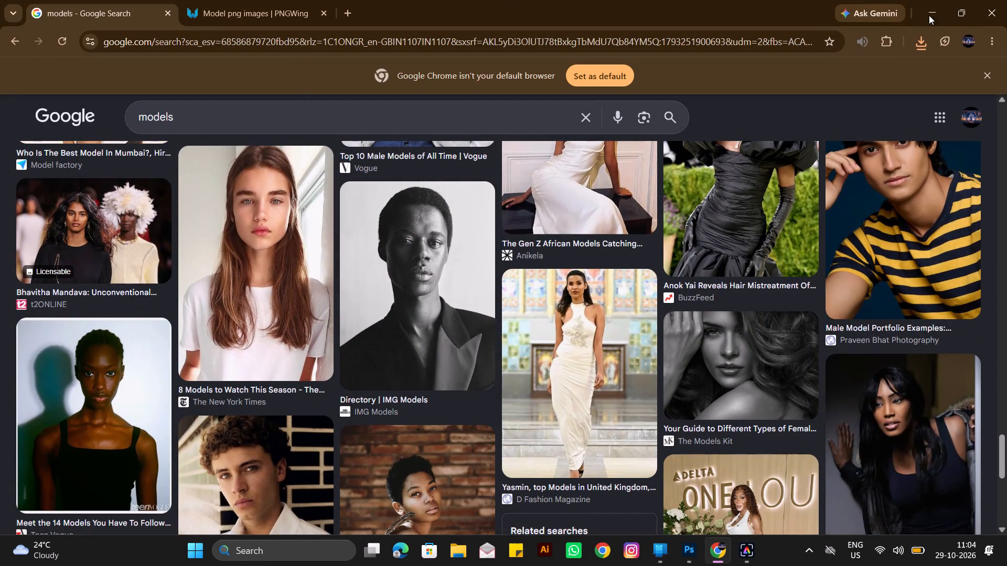
click(931, 15)
Return to Photoshop and close the png-transparent-fashion-model image of the woman wearing red pants.
click(697, 554)
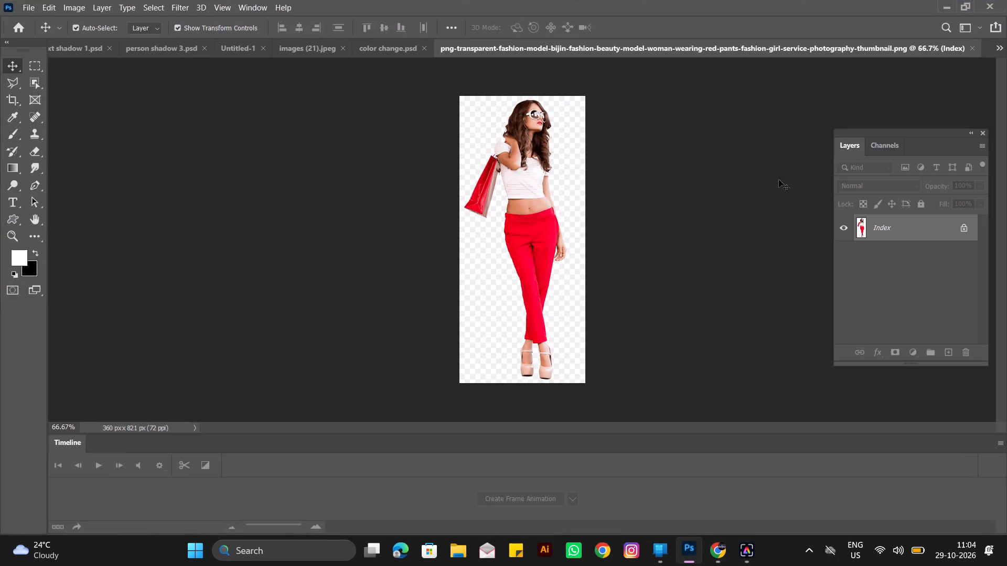
click(371, 40)
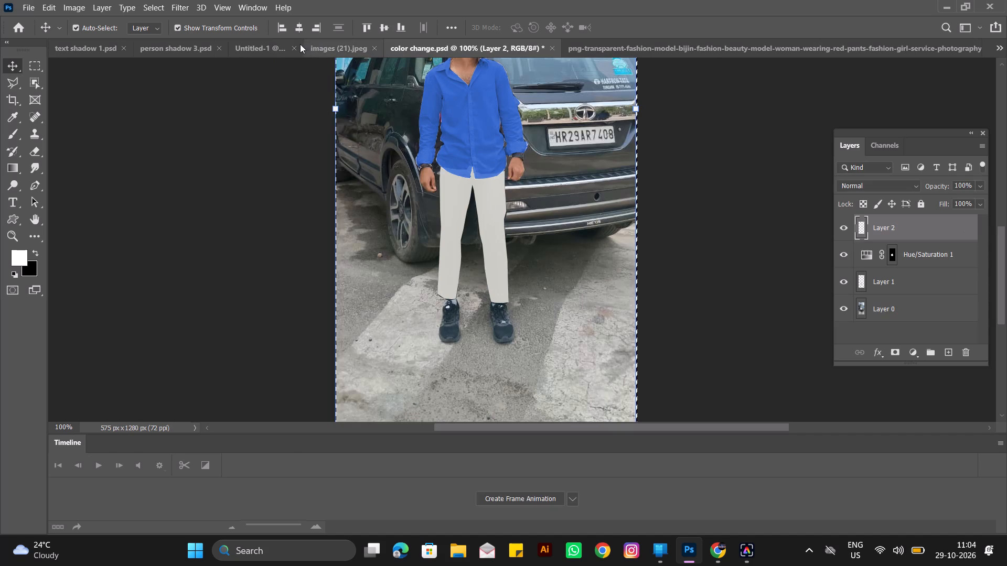
click(280, 45)
click(797, 48)
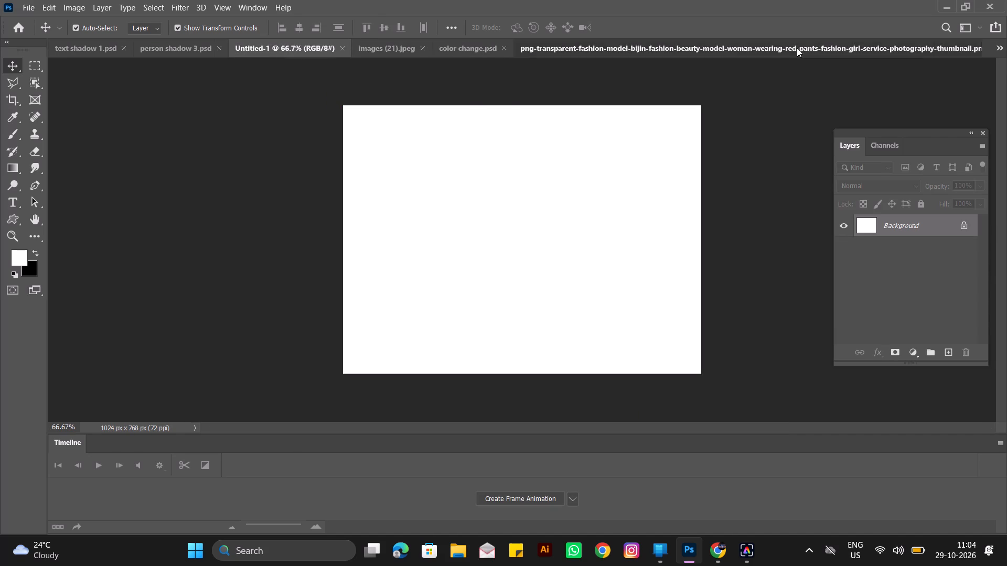
click(968, 46)
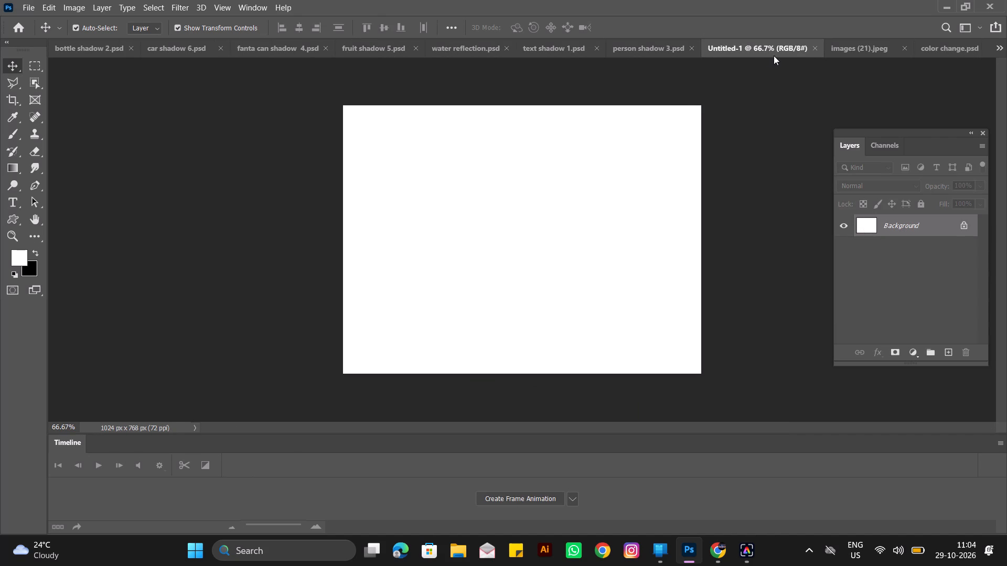
Close images (21).jpeg, the picture with the Buffalo Thorn Tree shapes, without saving the changes.
click(865, 53)
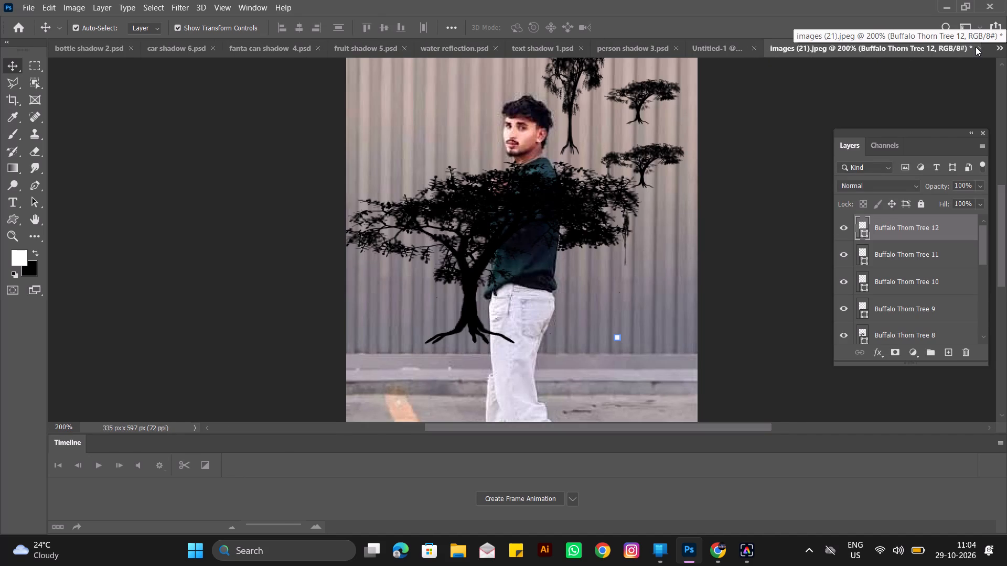
click(978, 47)
click(512, 213)
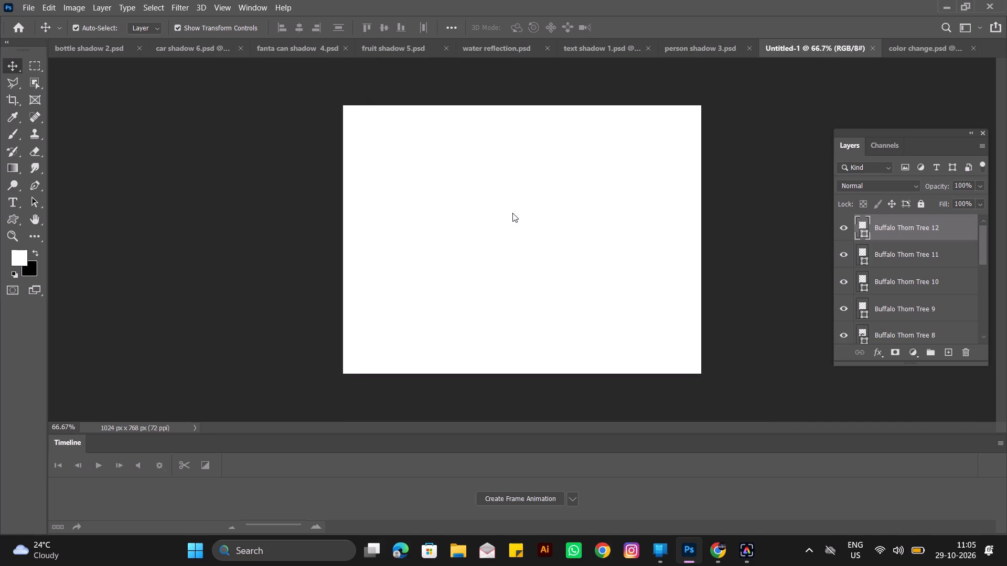
Close color change.psd without saving the changes.
click(914, 46)
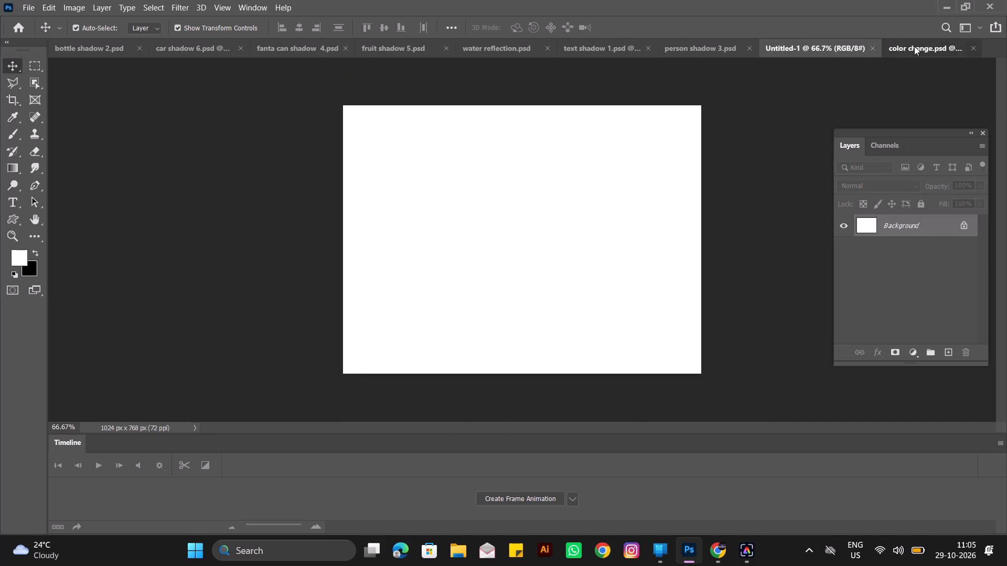
click(970, 49)
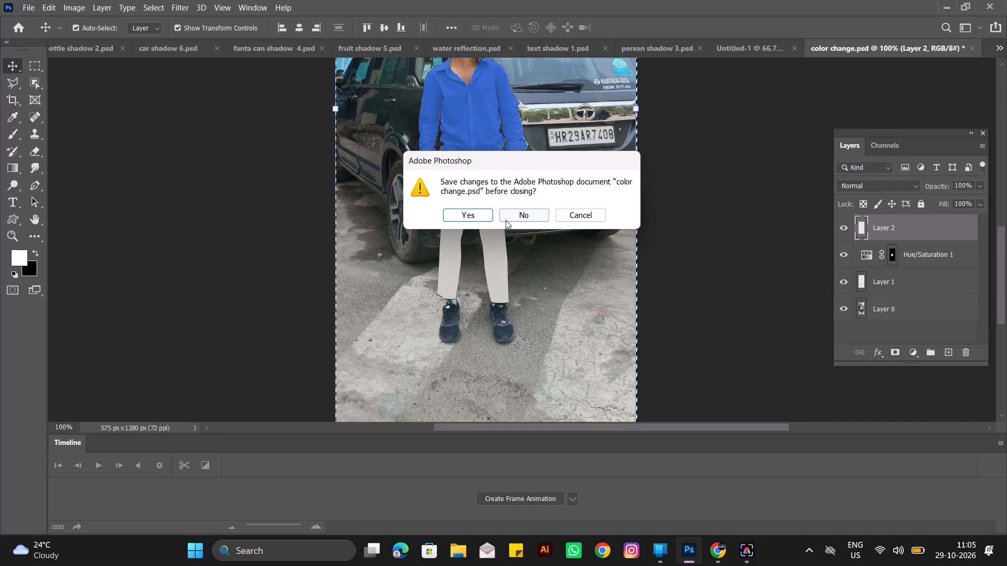
click(509, 215)
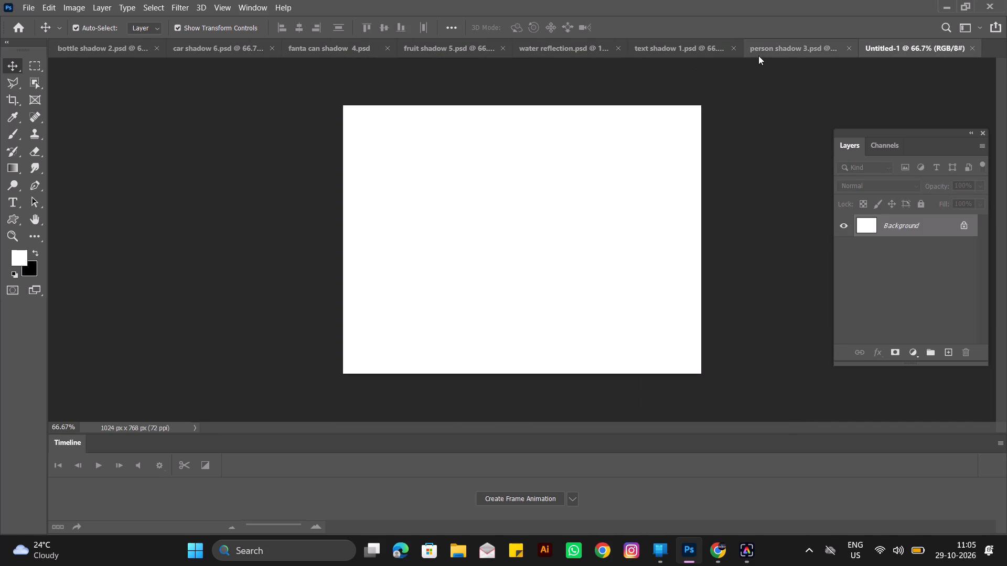
Close the remaining open documents, from person shadow 3 and Untitled-1 down to car shadow 6, keeping only bottle shadow 2.psd open.
click(786, 56)
click(855, 48)
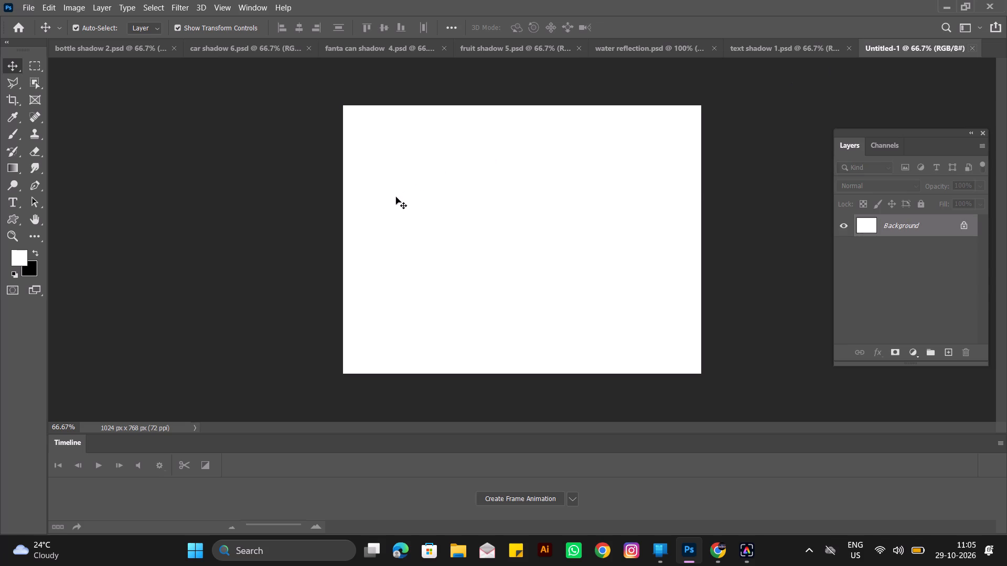
click(970, 47)
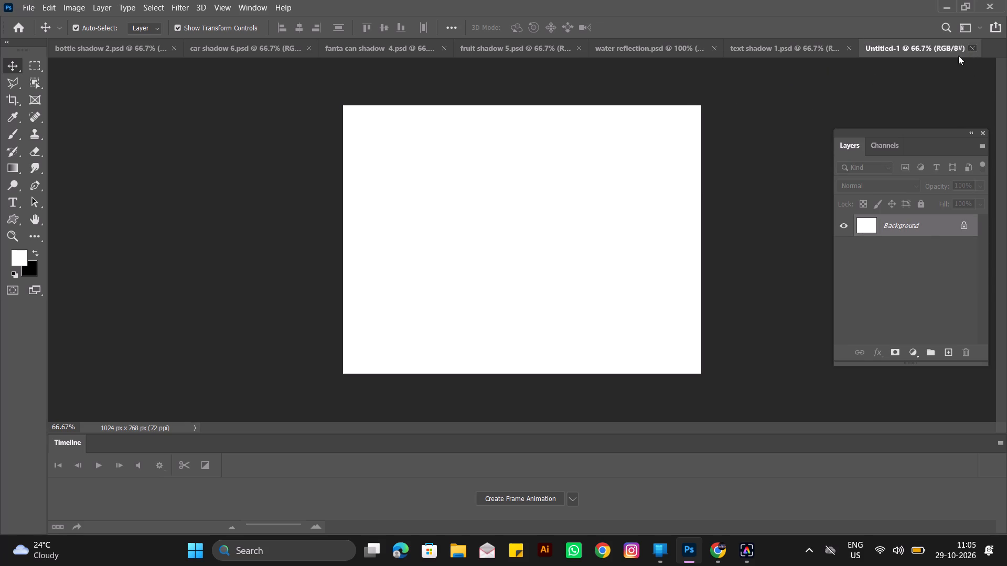
click(967, 46)
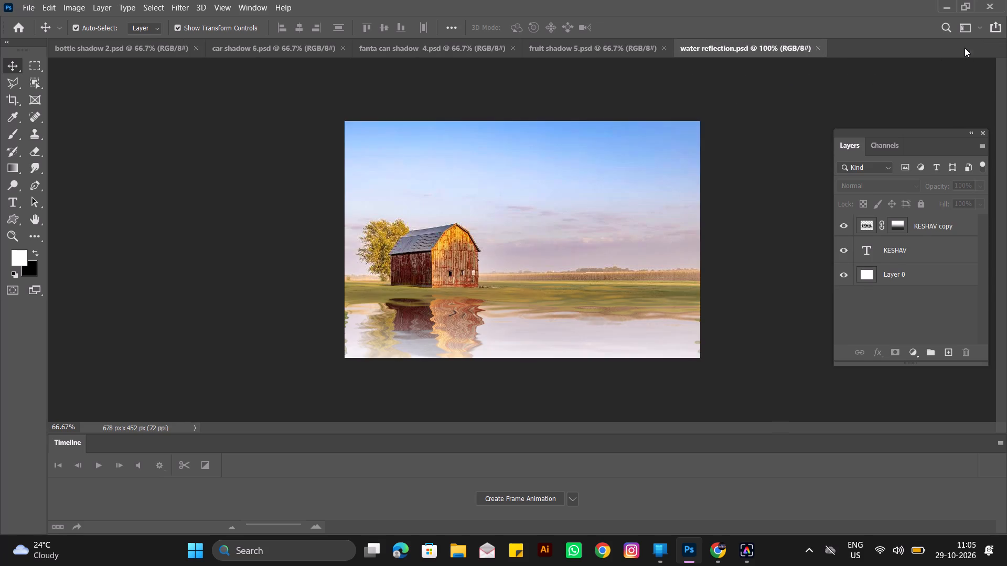
click(819, 46)
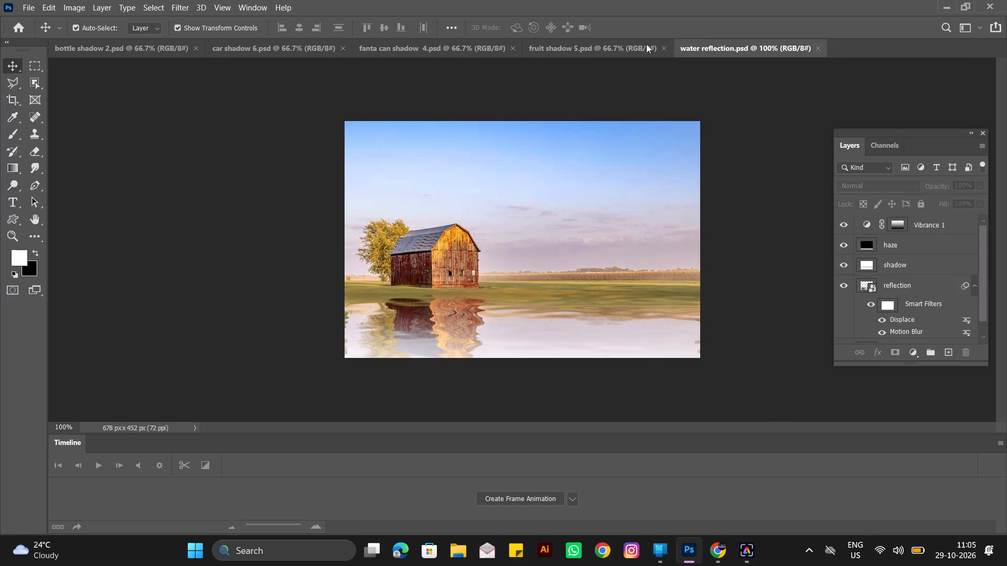
click(662, 46)
click(507, 49)
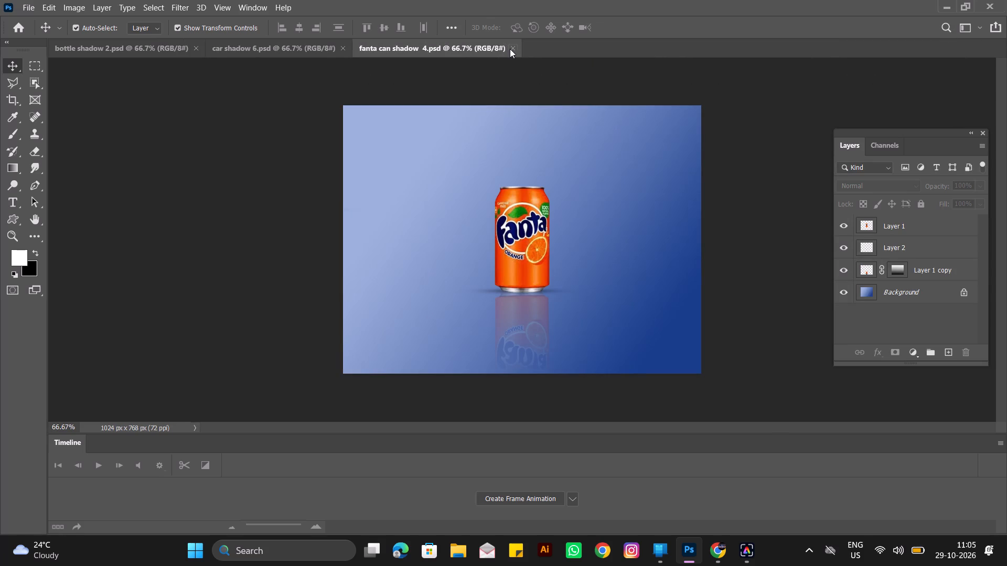
click(511, 48)
click(341, 49)
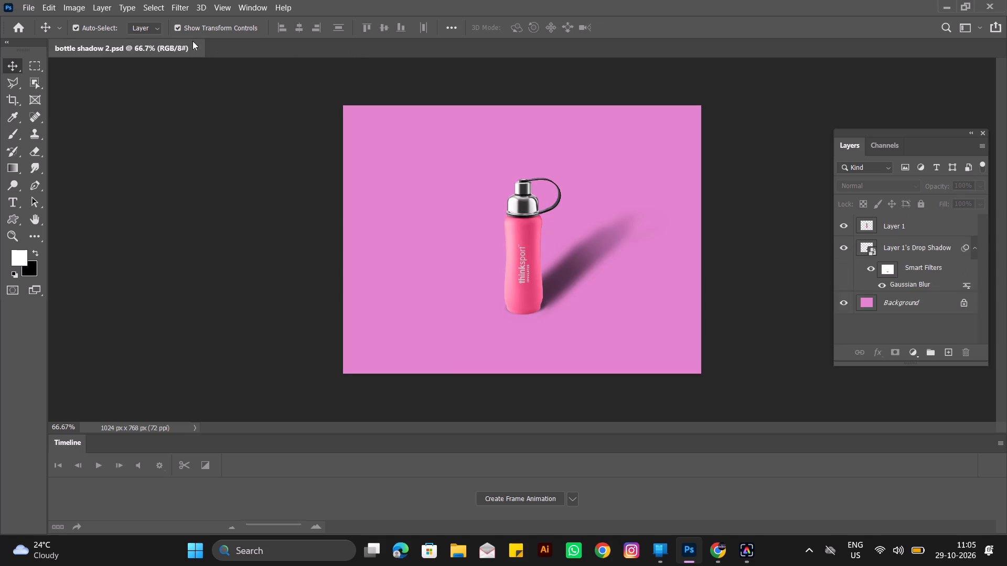
Open images (23), the runway model in the white dress, from the Downloads folder.
click(25, 4)
click(35, 30)
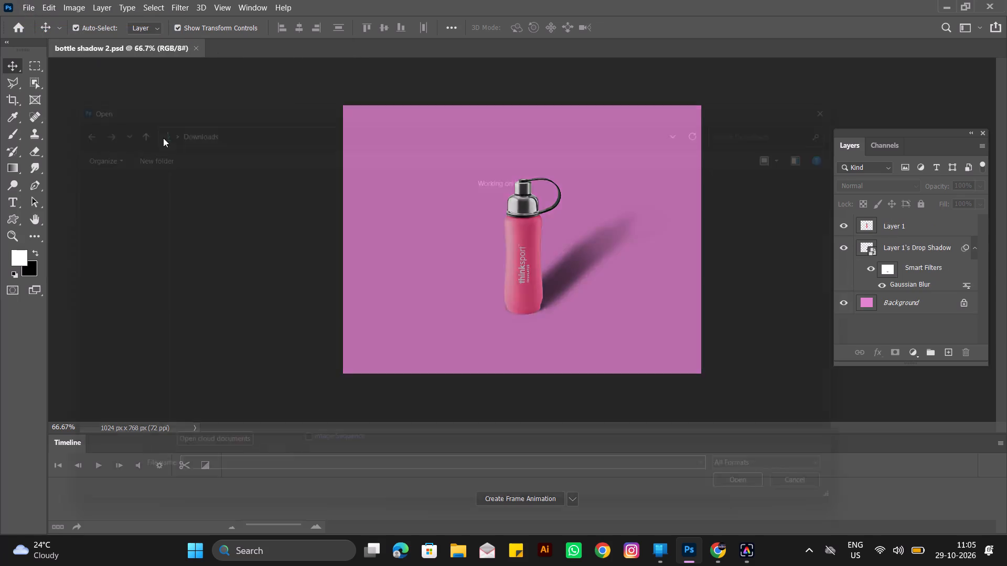
click(196, 199)
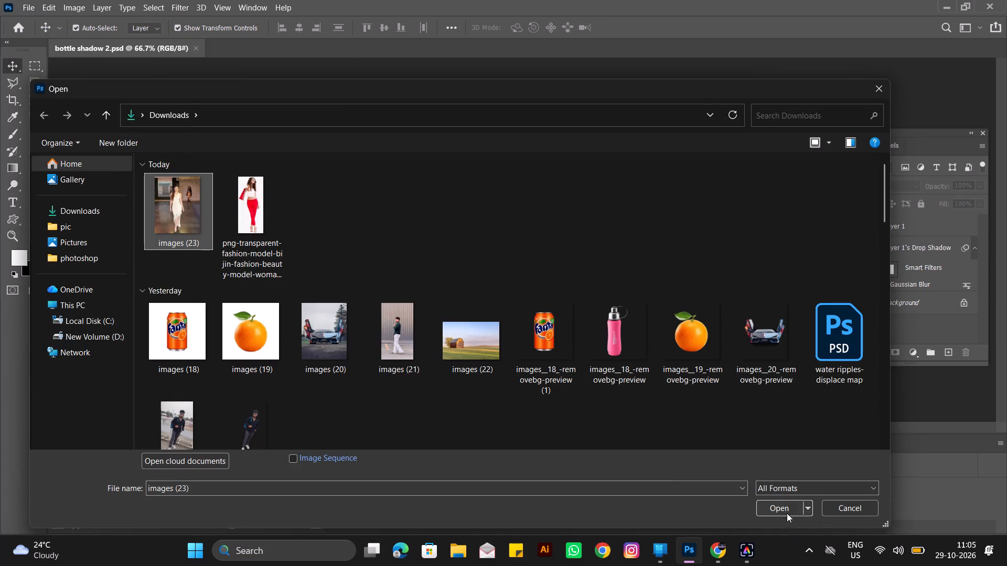
click(782, 507)
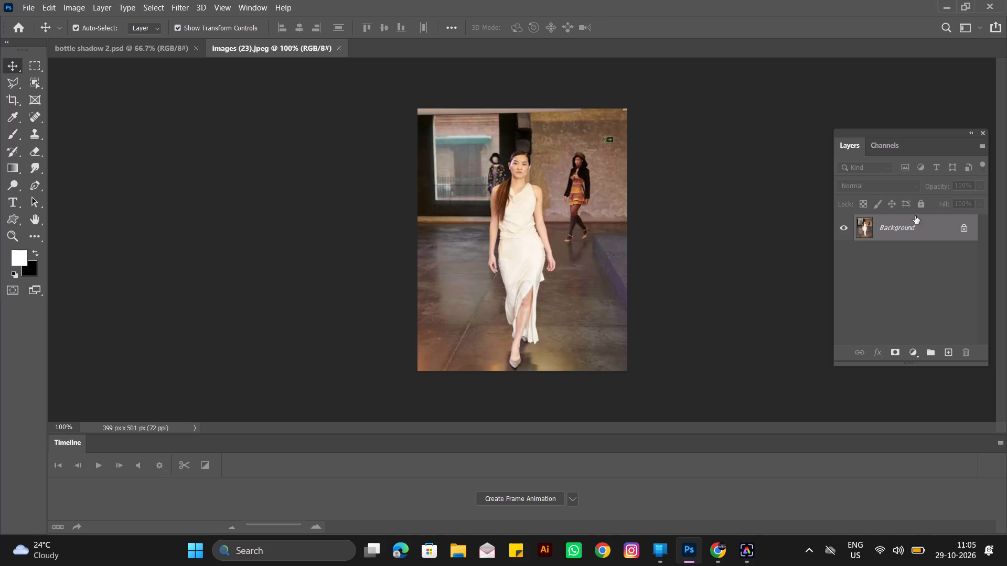
Duplicate the Background layer of the runway model image.
drag(921, 222, 952, 354)
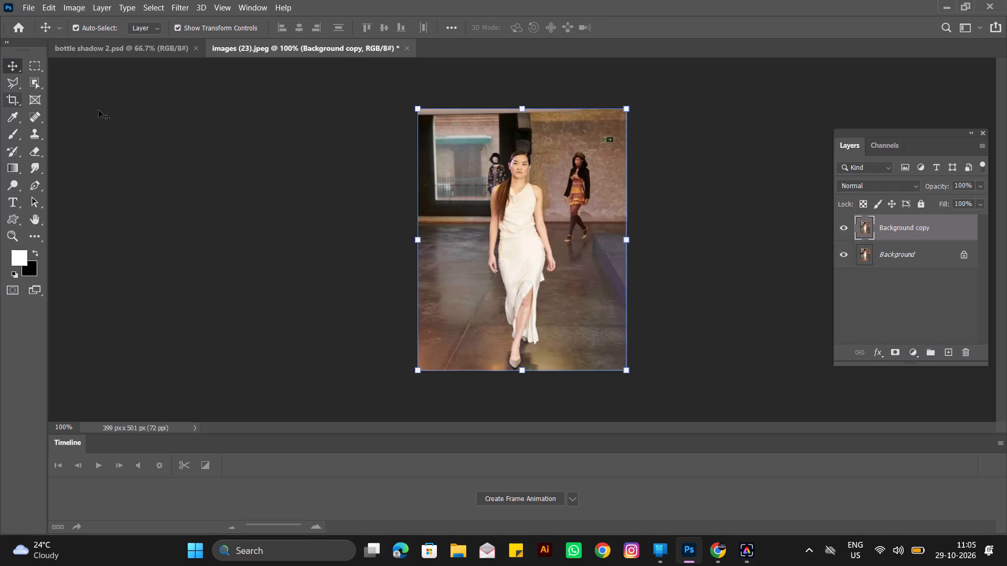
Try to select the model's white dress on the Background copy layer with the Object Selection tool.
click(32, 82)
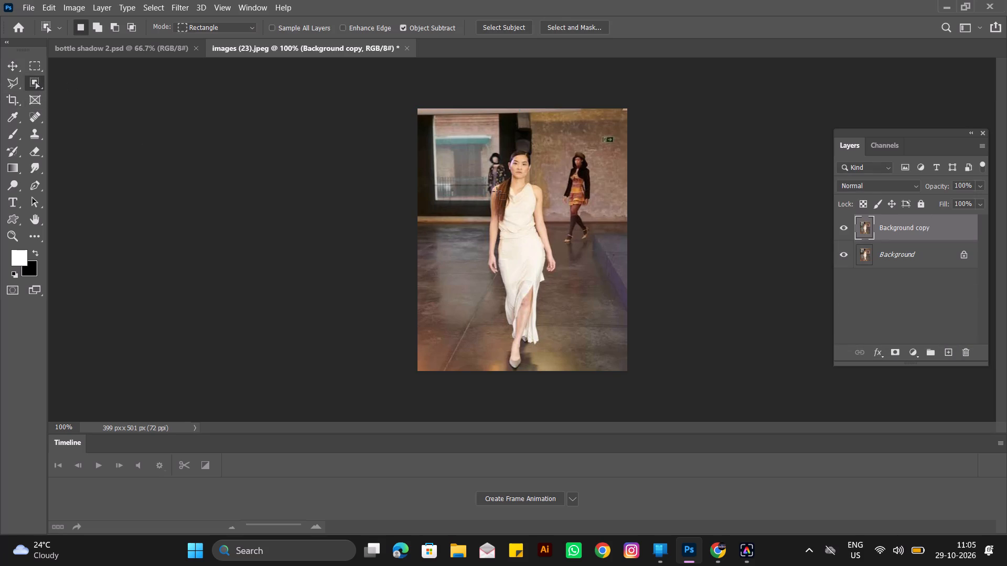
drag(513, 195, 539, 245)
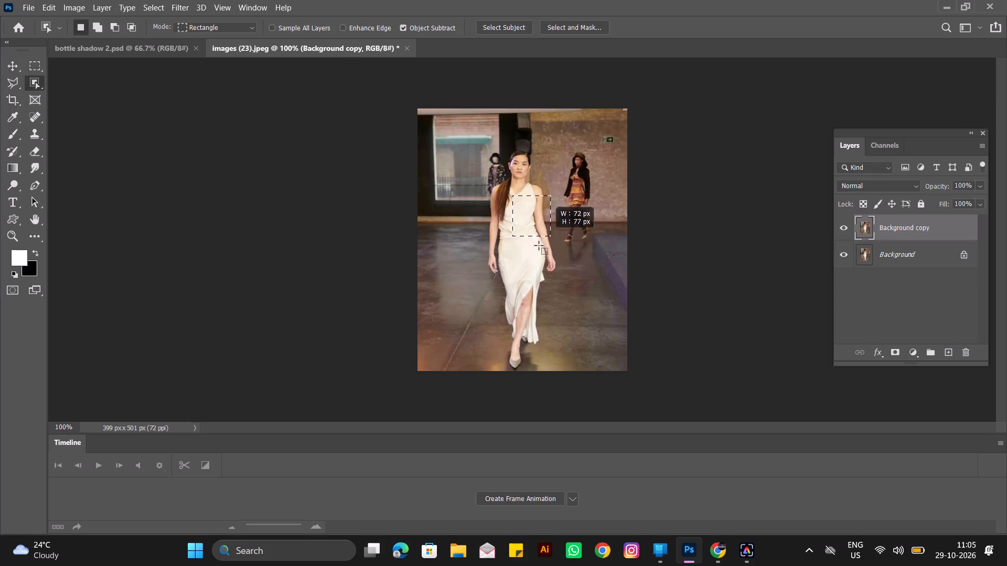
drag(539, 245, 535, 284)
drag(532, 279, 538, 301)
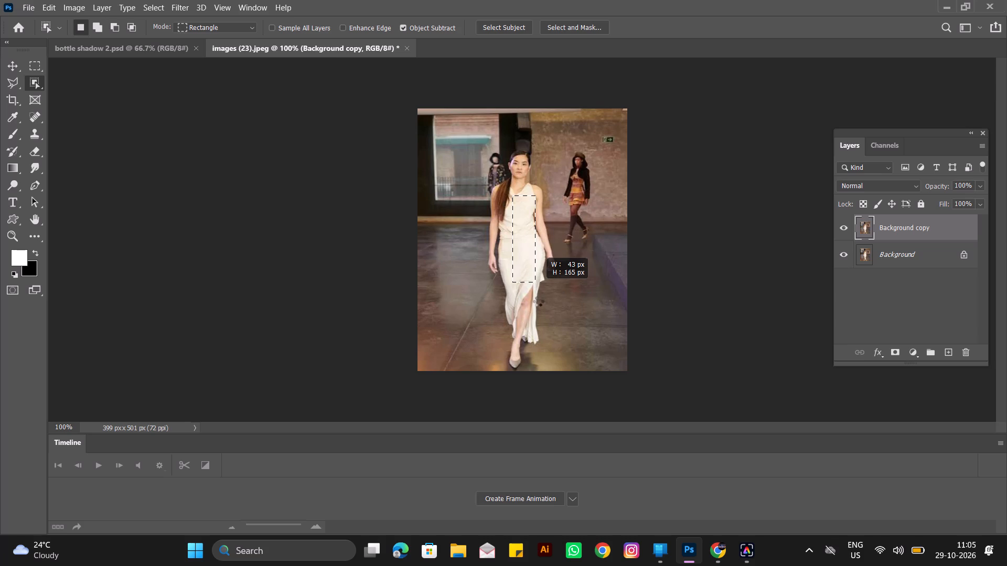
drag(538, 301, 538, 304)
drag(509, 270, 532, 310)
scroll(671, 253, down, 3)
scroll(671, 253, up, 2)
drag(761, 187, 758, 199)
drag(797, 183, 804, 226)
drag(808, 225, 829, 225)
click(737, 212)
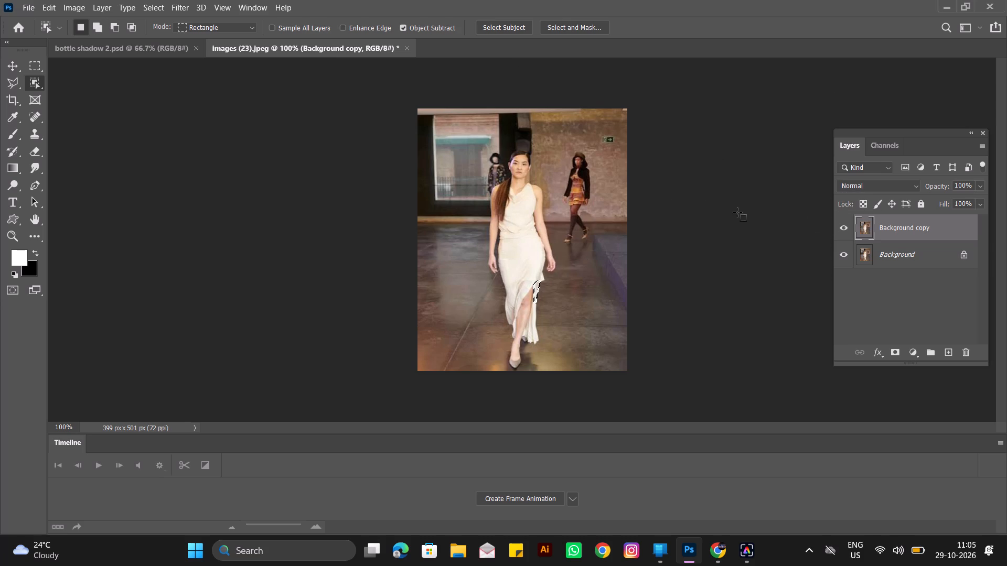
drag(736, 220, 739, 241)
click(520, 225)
Select the bodice and skirt of the white dress on the Background copy layer with the Quick Selection tool.
drag(29, 80, 65, 94)
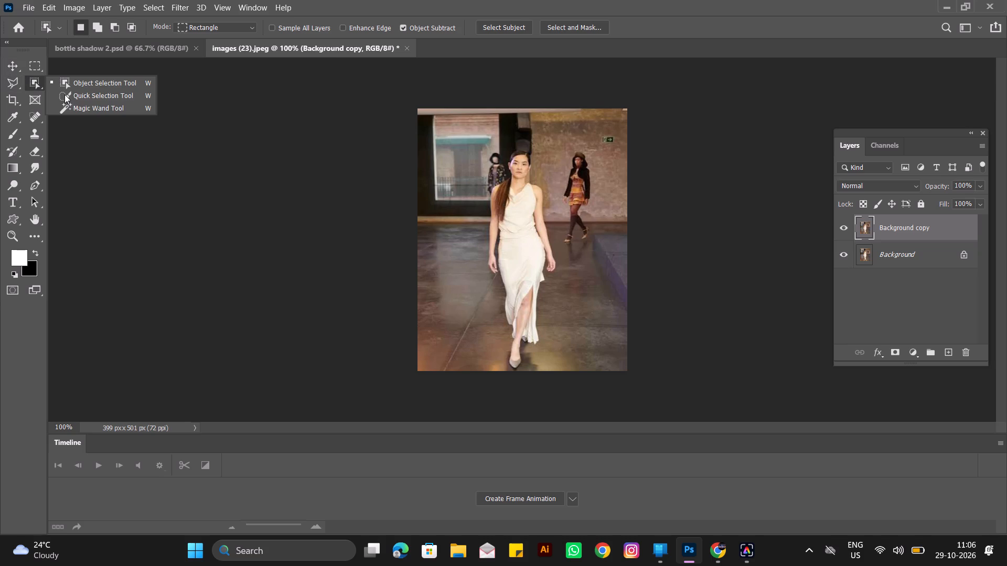
drag(65, 94, 101, 92)
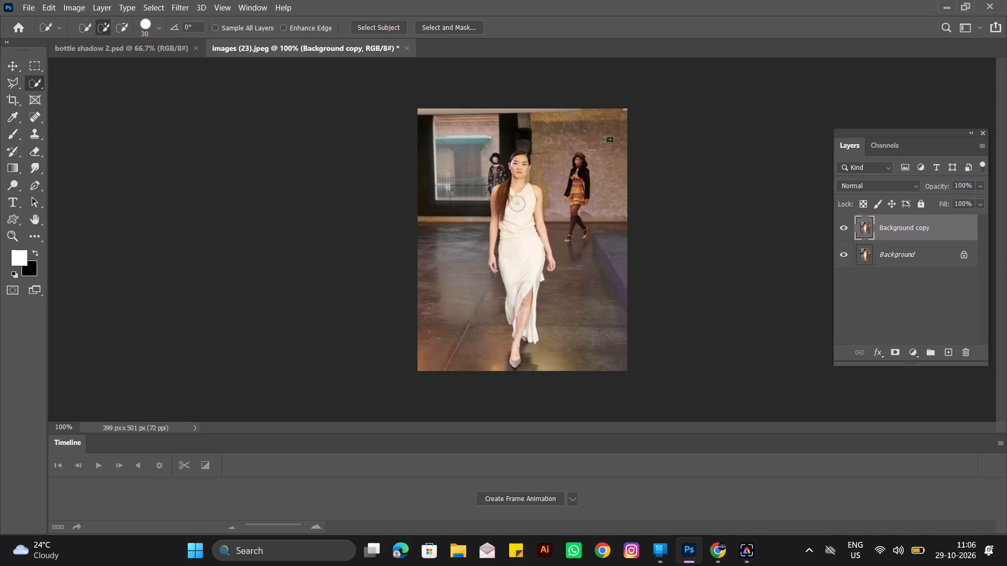
drag(524, 192, 523, 278)
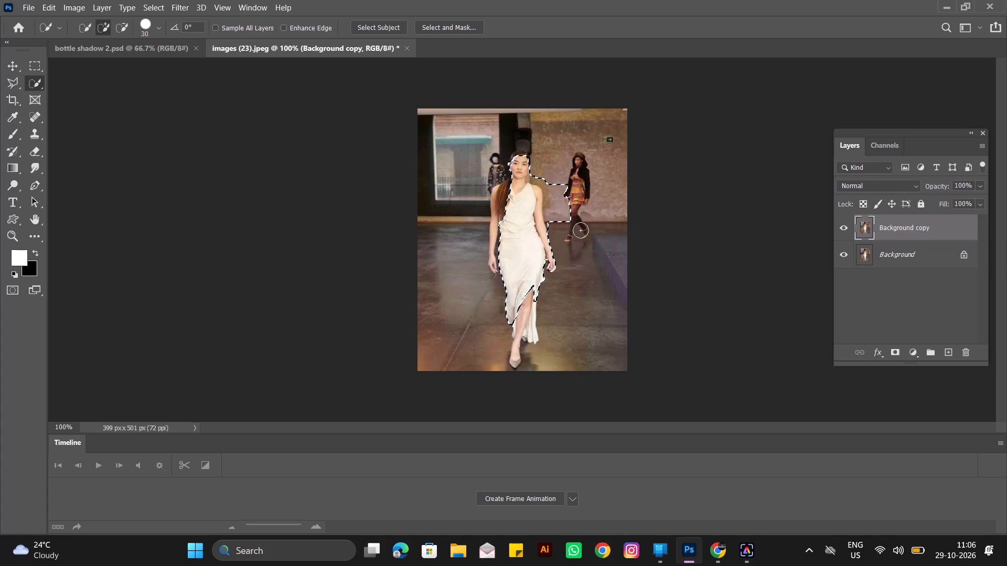
key(ctrl+z)
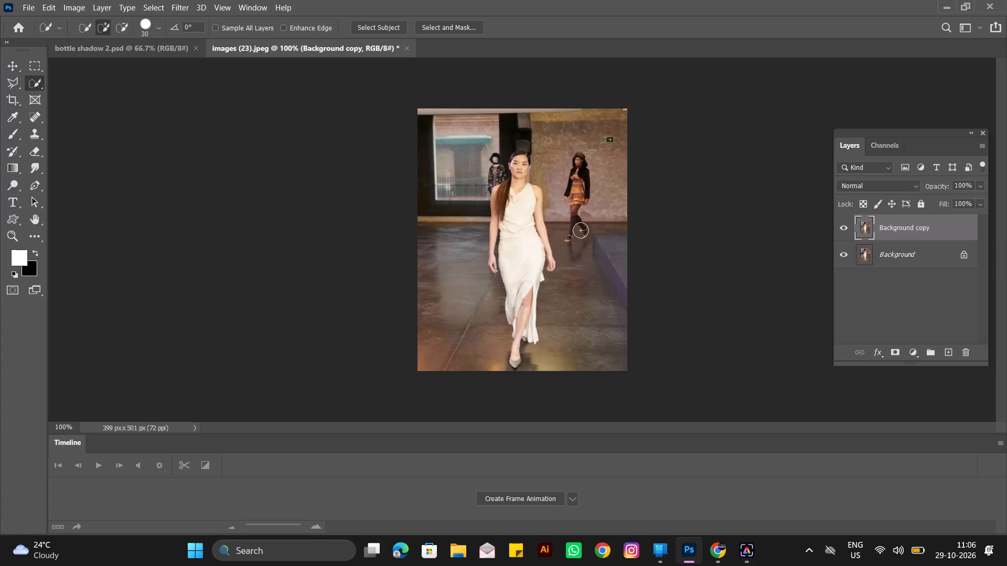
click(526, 211)
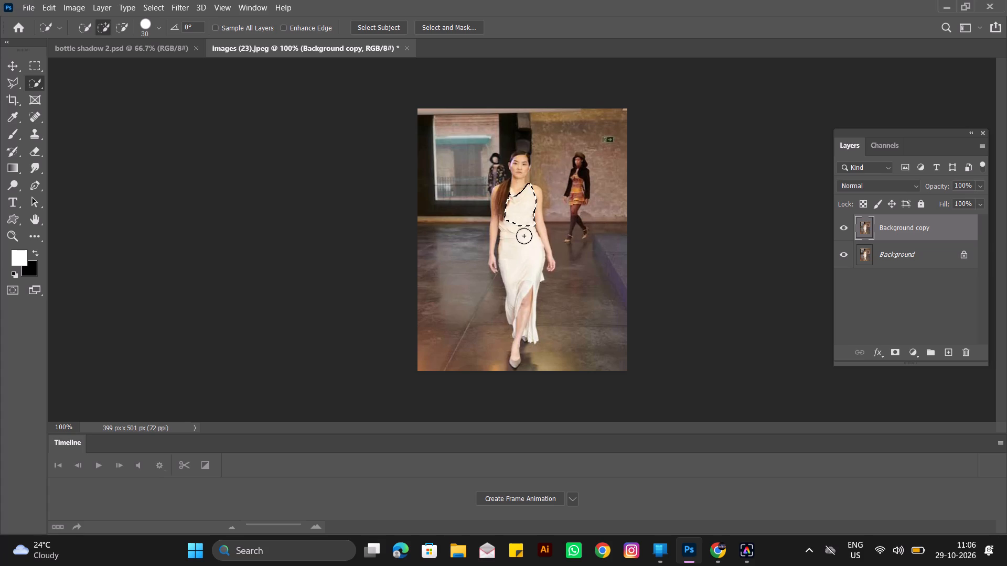
click(515, 243)
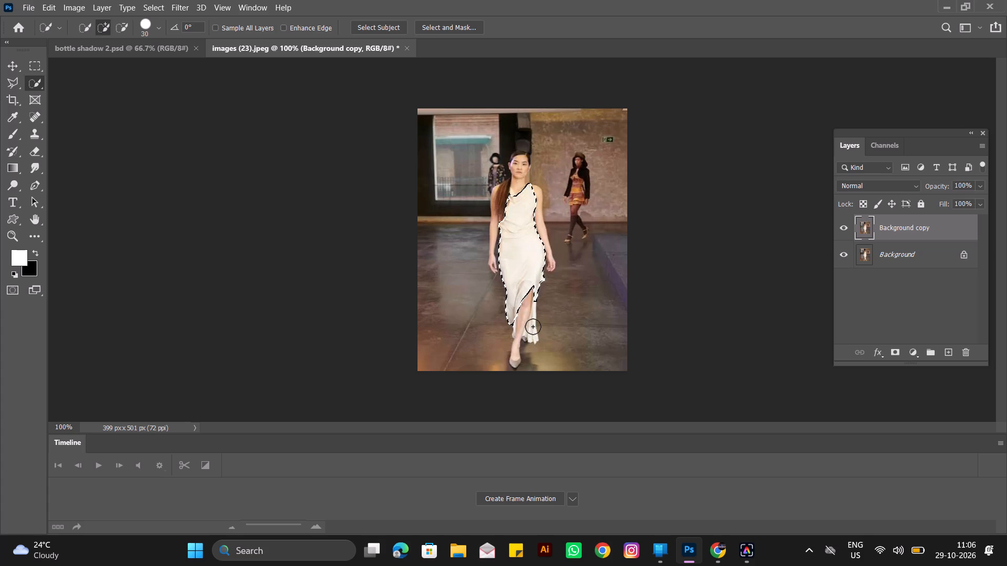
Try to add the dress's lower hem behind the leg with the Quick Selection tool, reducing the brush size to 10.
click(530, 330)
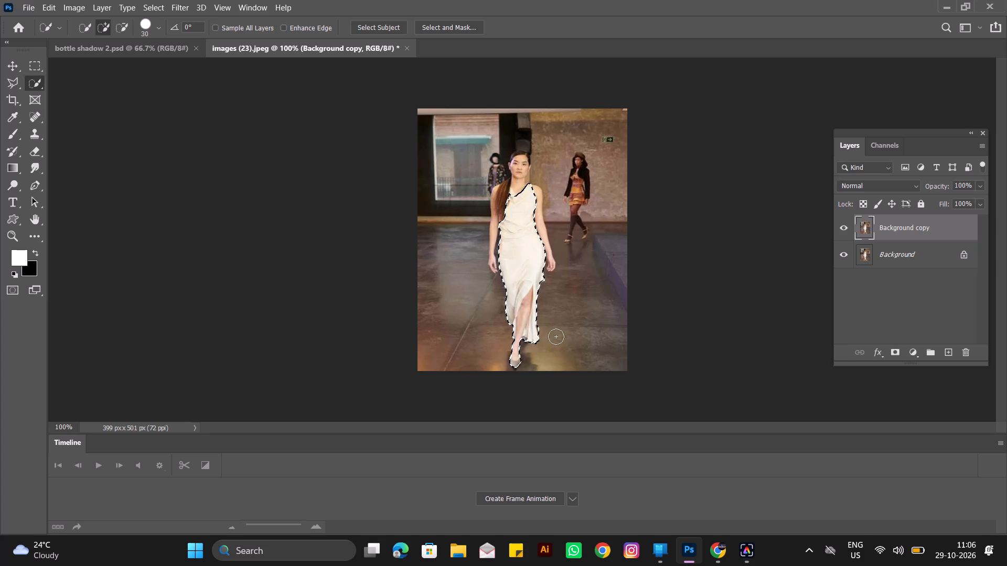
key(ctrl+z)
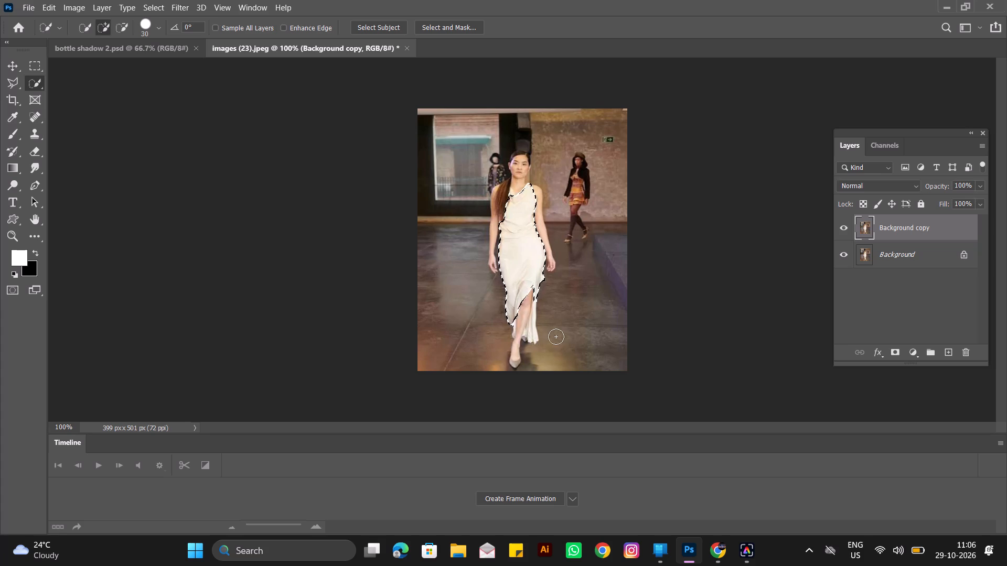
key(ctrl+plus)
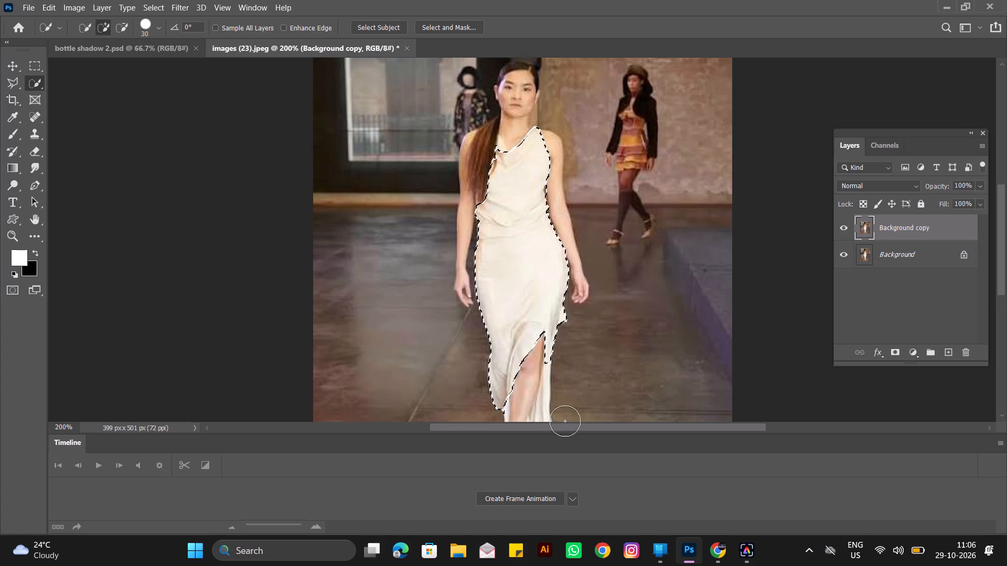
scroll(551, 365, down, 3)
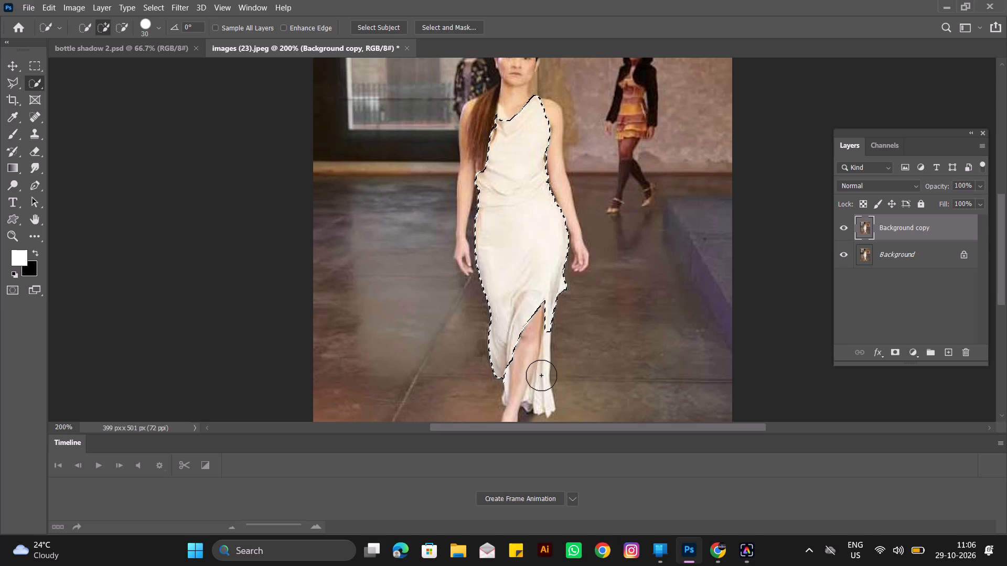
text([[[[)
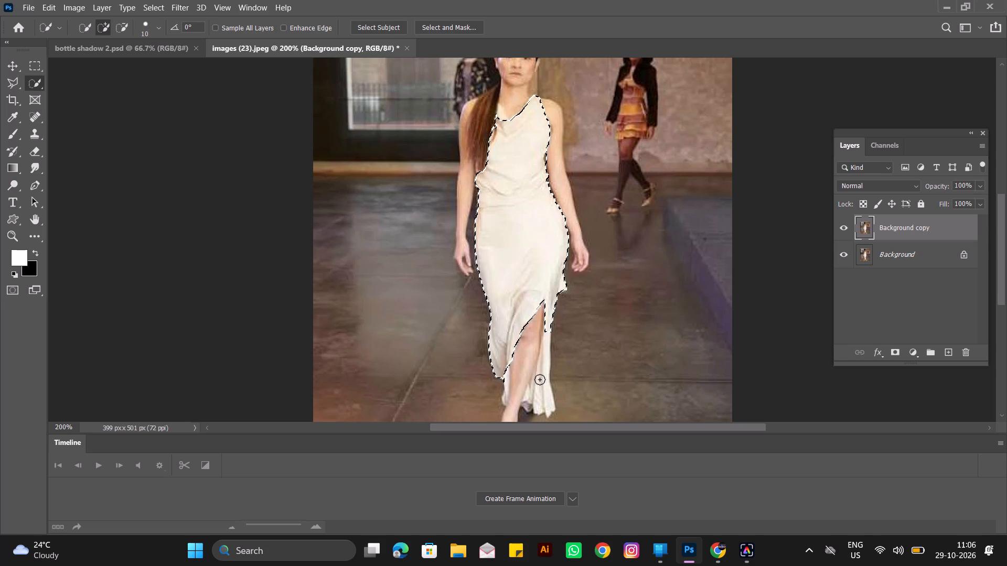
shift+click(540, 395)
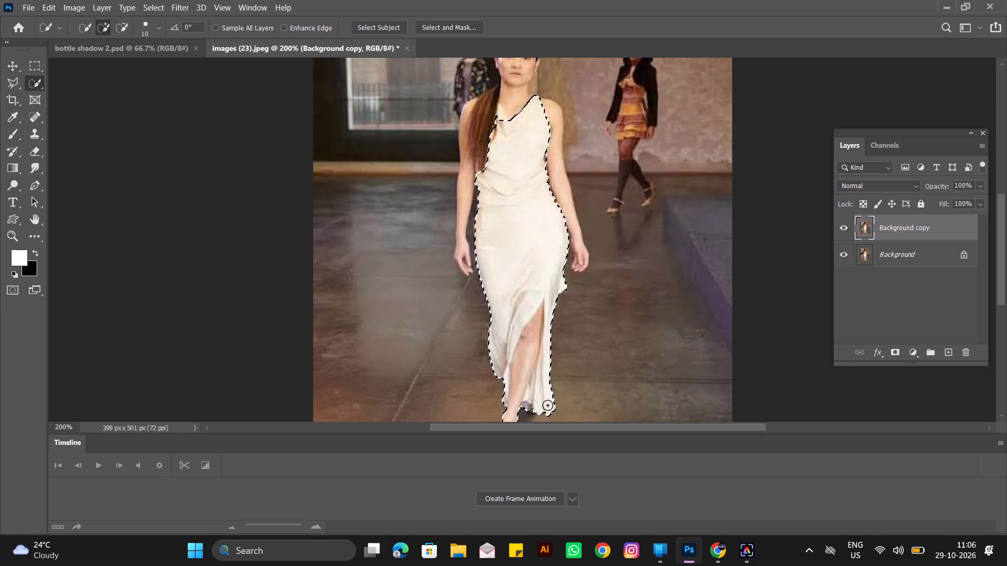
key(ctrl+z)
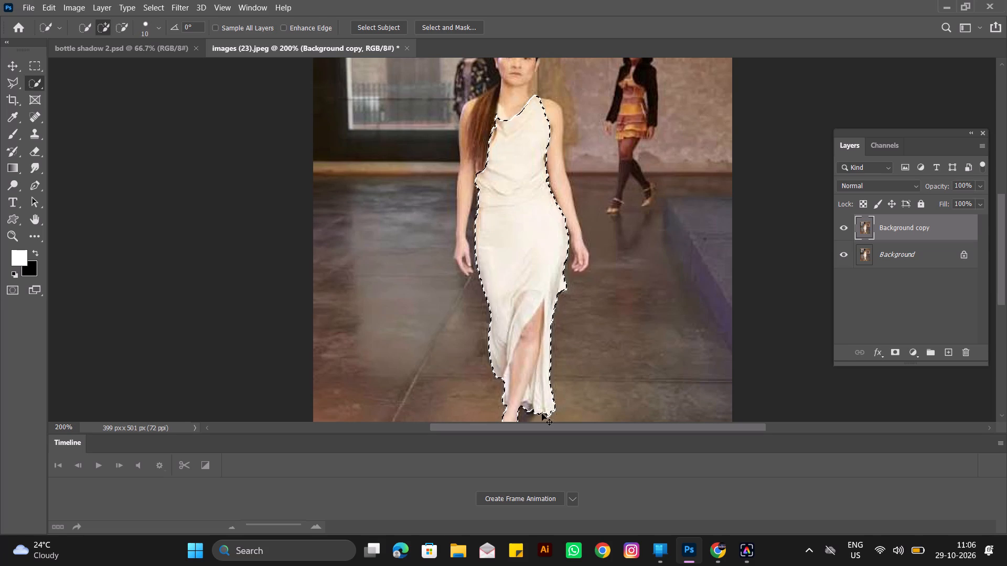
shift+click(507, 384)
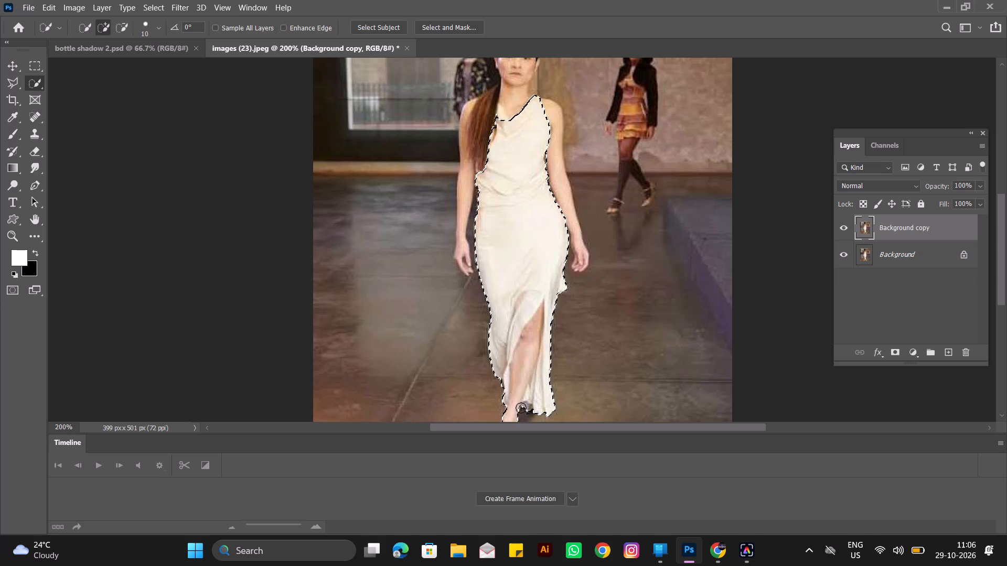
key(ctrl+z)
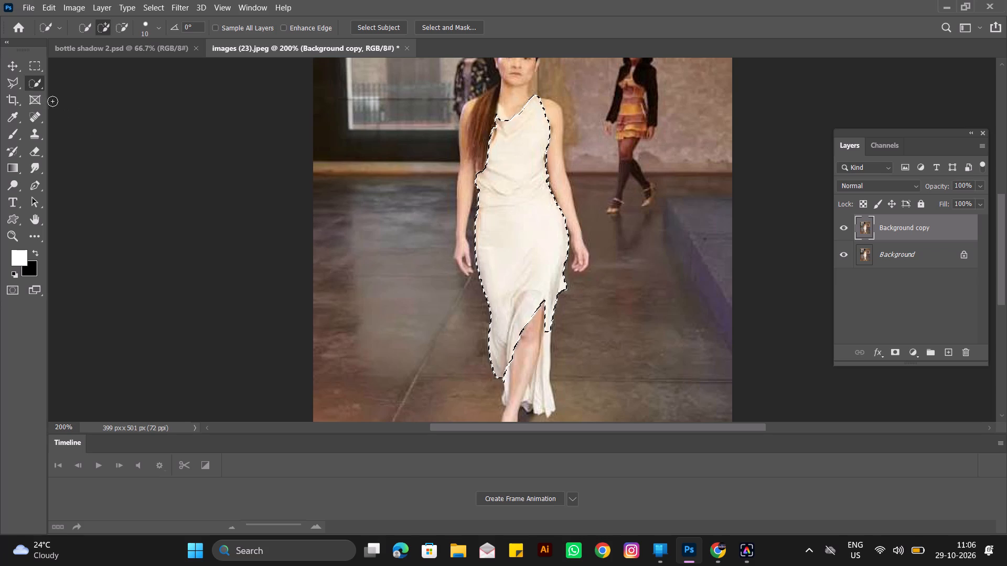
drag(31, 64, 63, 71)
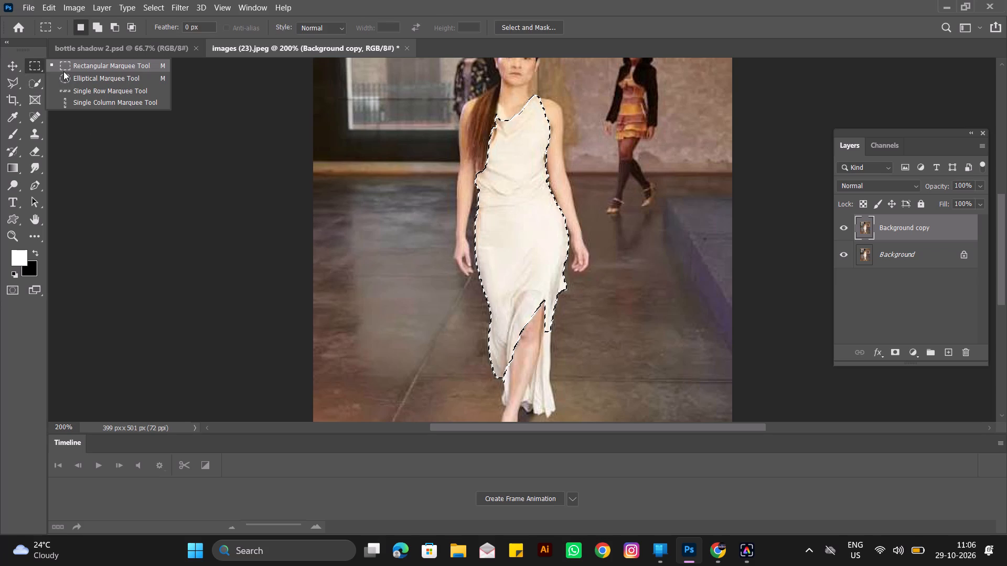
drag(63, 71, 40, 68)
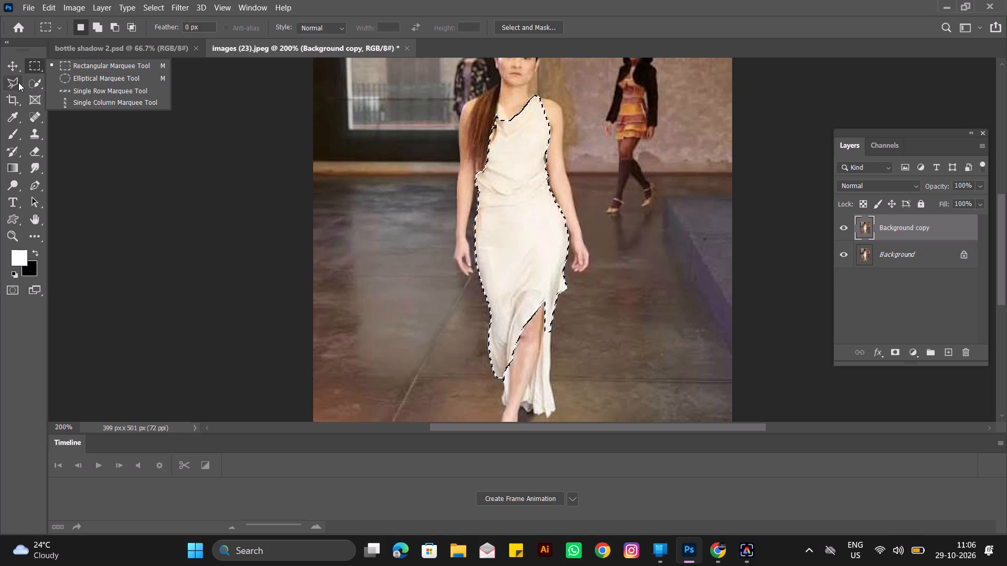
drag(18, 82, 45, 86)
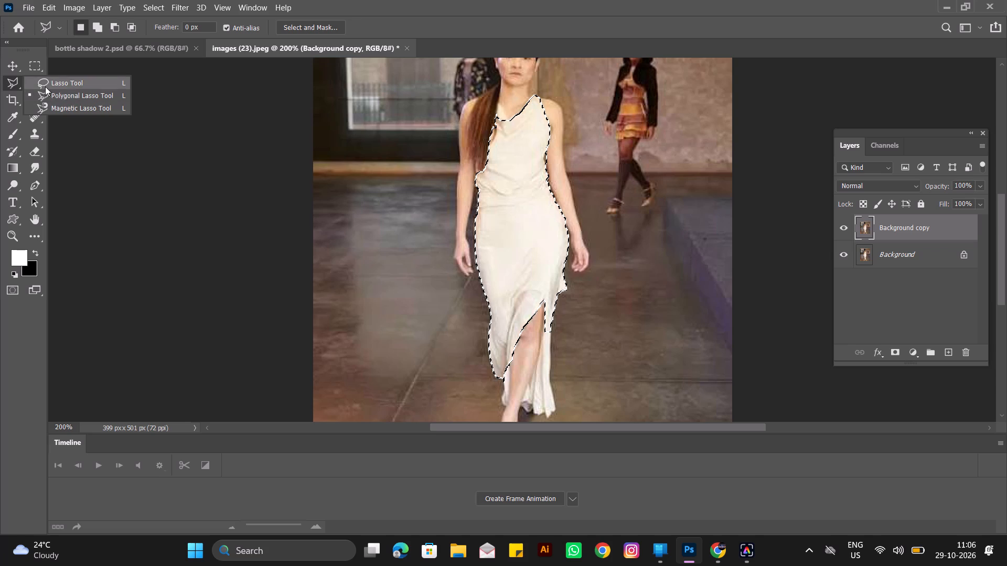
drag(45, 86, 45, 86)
Add the dress's hem folds on both sides of the front leg to the selection with the Magic Wand tool.
drag(36, 85, 90, 96)
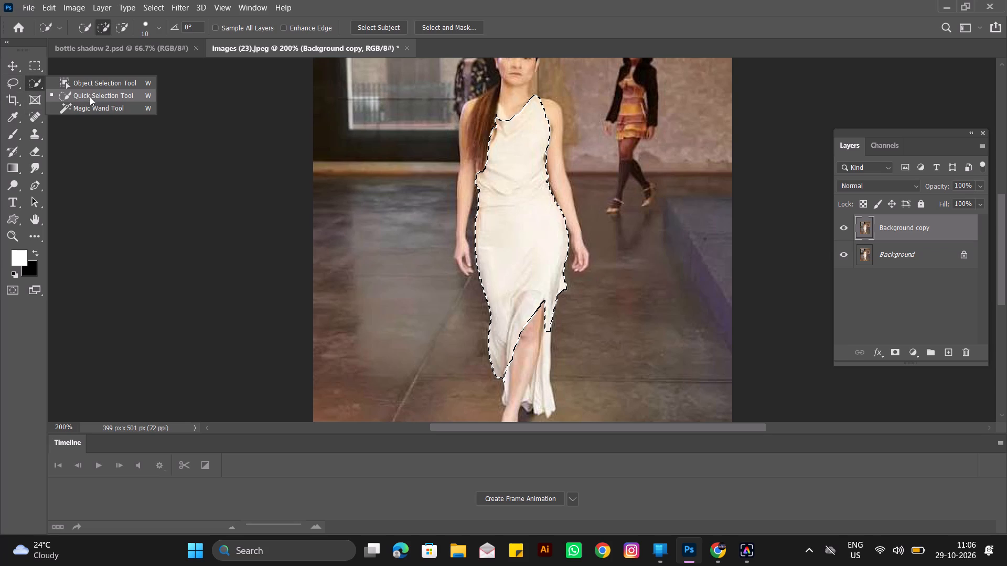
drag(90, 96, 90, 103)
shift+drag(489, 355, 501, 365)
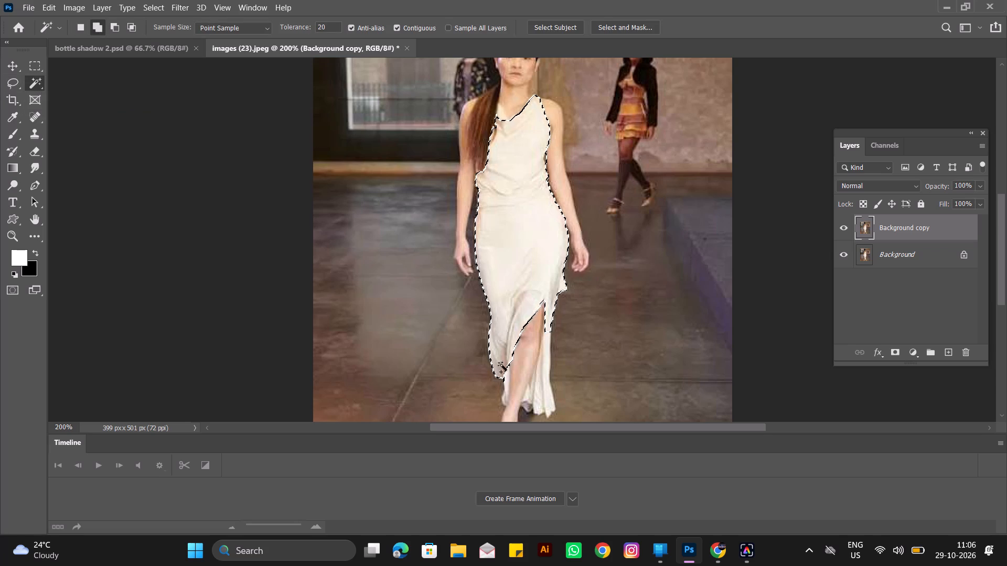
shift+drag(501, 365, 510, 369)
key(ctrl+z)
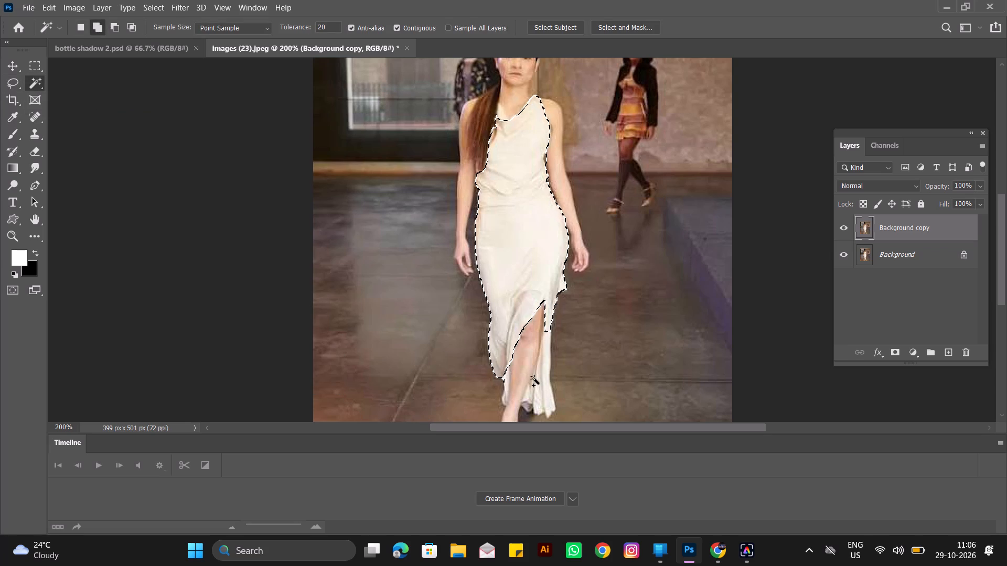
shift+click(545, 373)
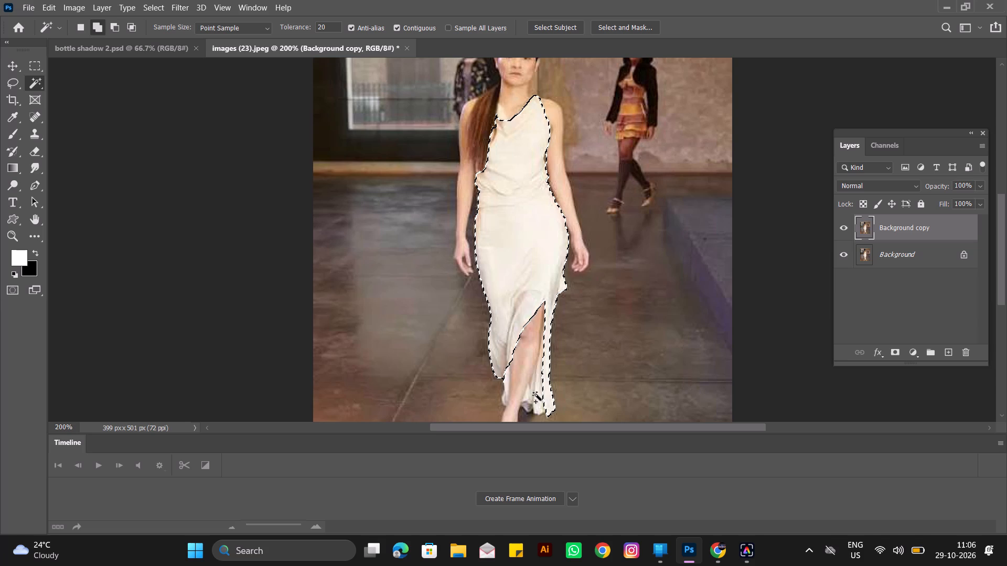
shift+click(537, 394)
shift+click(531, 395)
shift+click(529, 410)
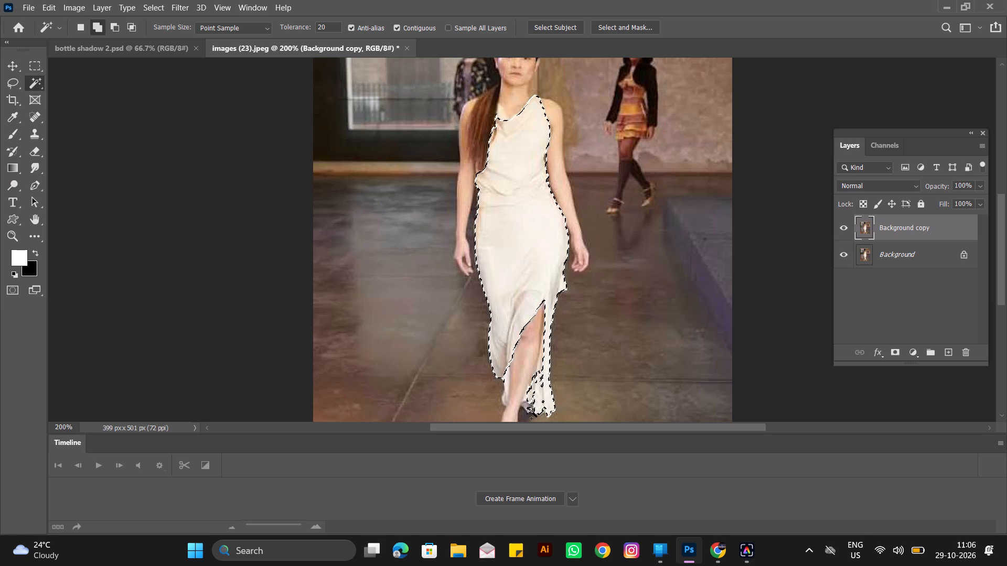
shift+click(506, 399)
shift+click(507, 382)
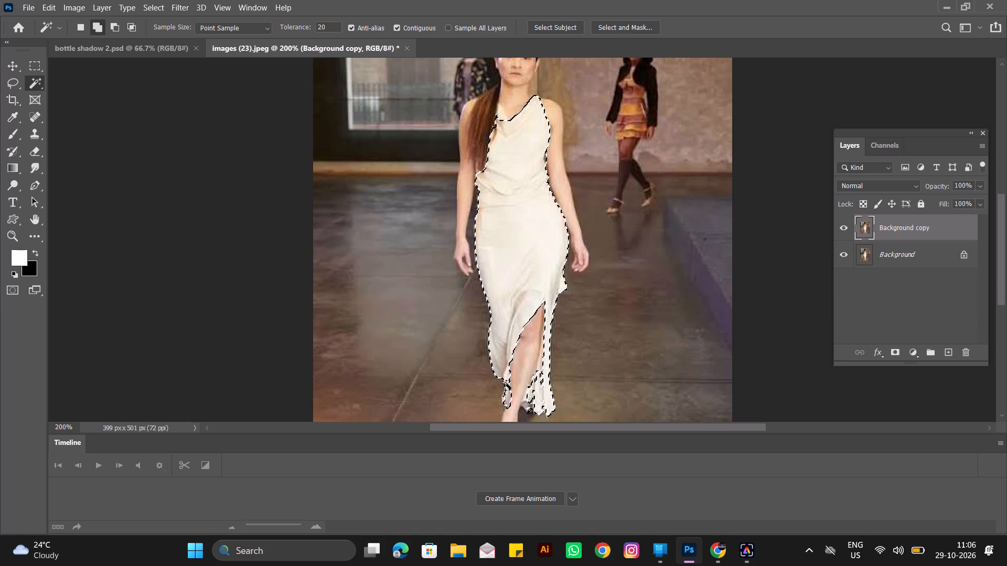
shift+click(502, 399)
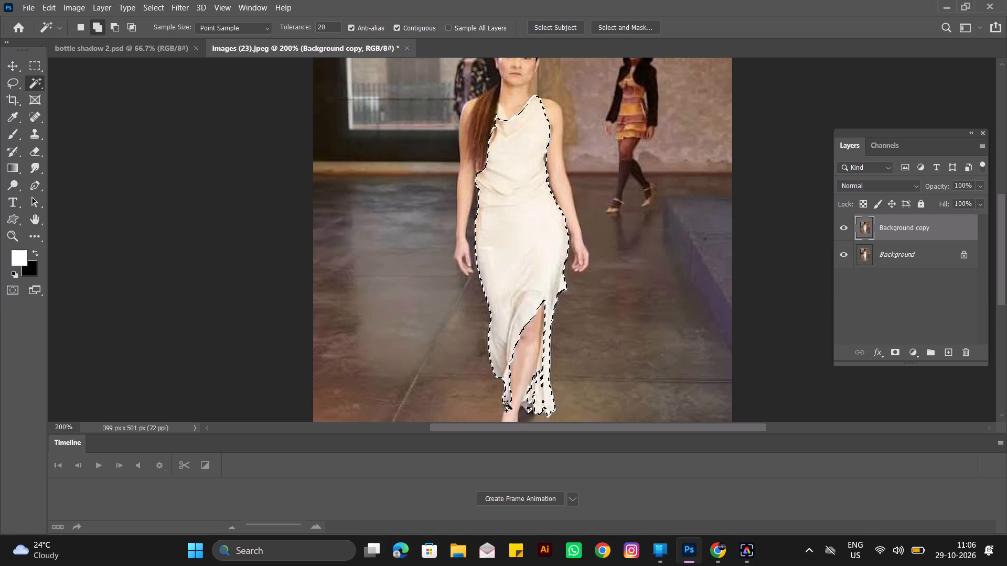
shift+click(506, 395)
Add the remaining unselected patches between the hem folds and along the slit to the dress selection.
shift+click(533, 400)
shift+click(527, 406)
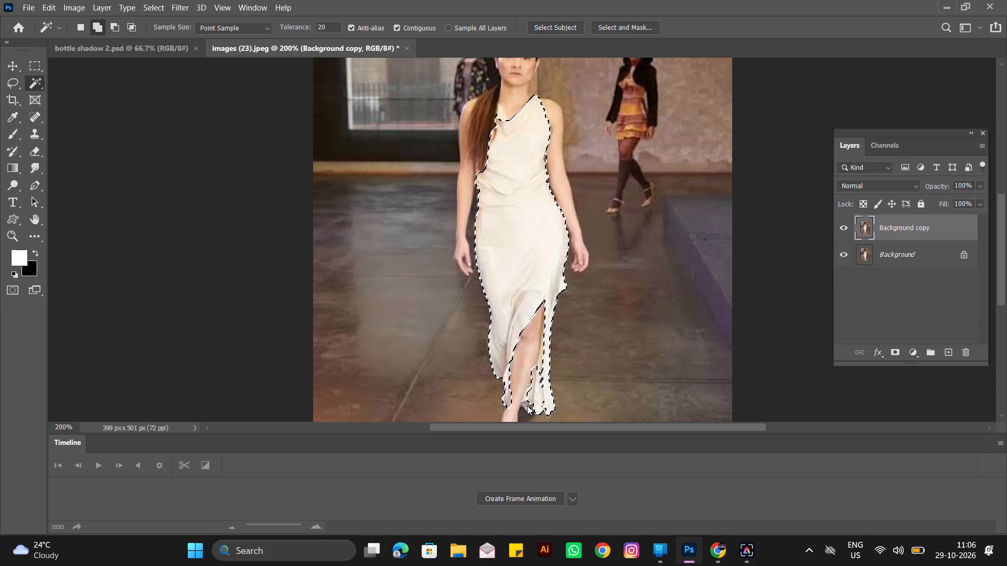
shift+click(527, 402)
shift+click(532, 396)
shift+click(538, 384)
shift+click(544, 380)
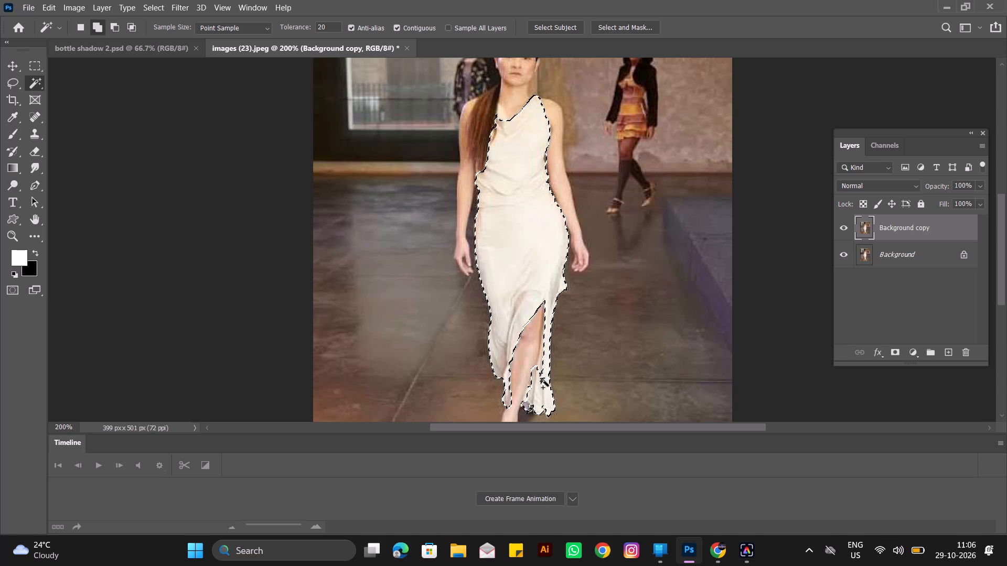
shift+click(541, 377)
shift+click(541, 370)
shift+click(543, 357)
shift+click(545, 346)
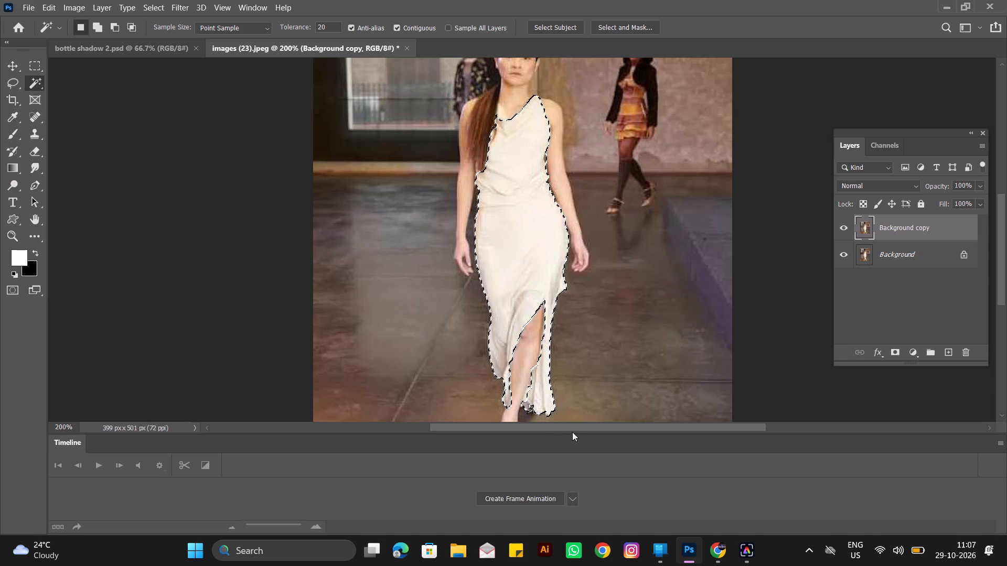
shift+click(533, 407)
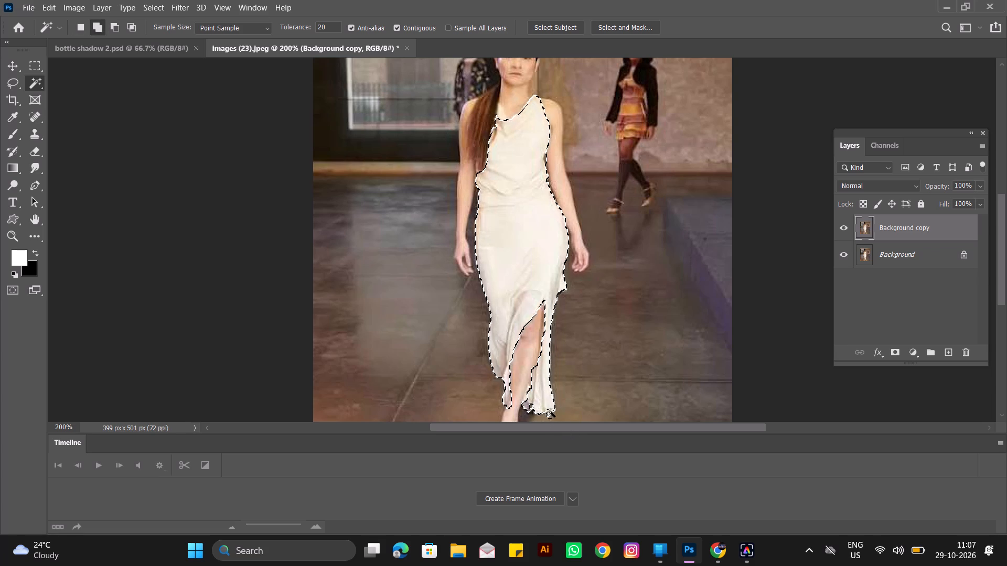
shift+click(532, 406)
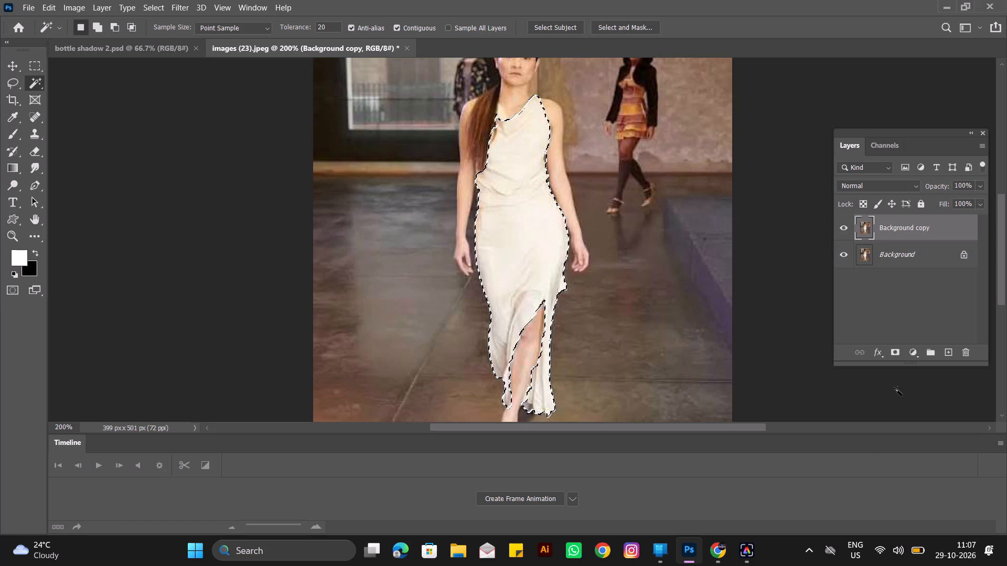
Add a layer mask to the Background copy layer from the dress selection.
click(895, 355)
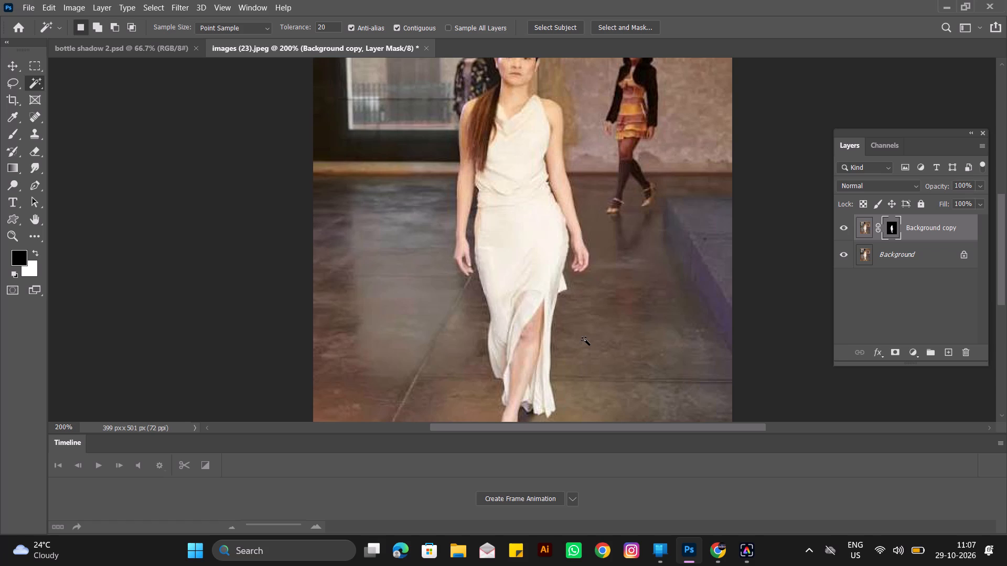
Duplicate the masked Background copy layer.
drag(923, 225, 946, 354)
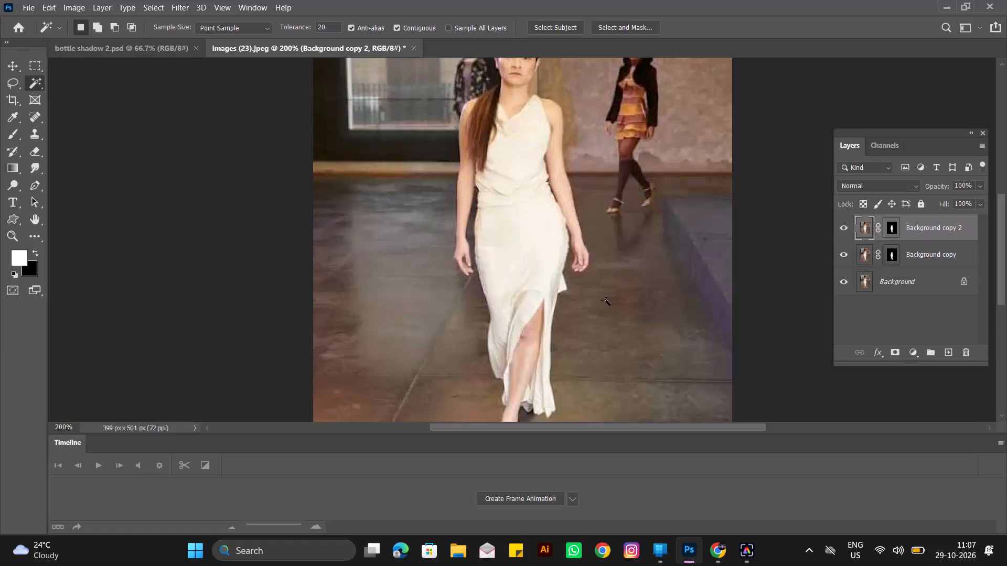
Add a red Solid Color fill layer (#fe0000) directly above the Background copy layer.
click(929, 260)
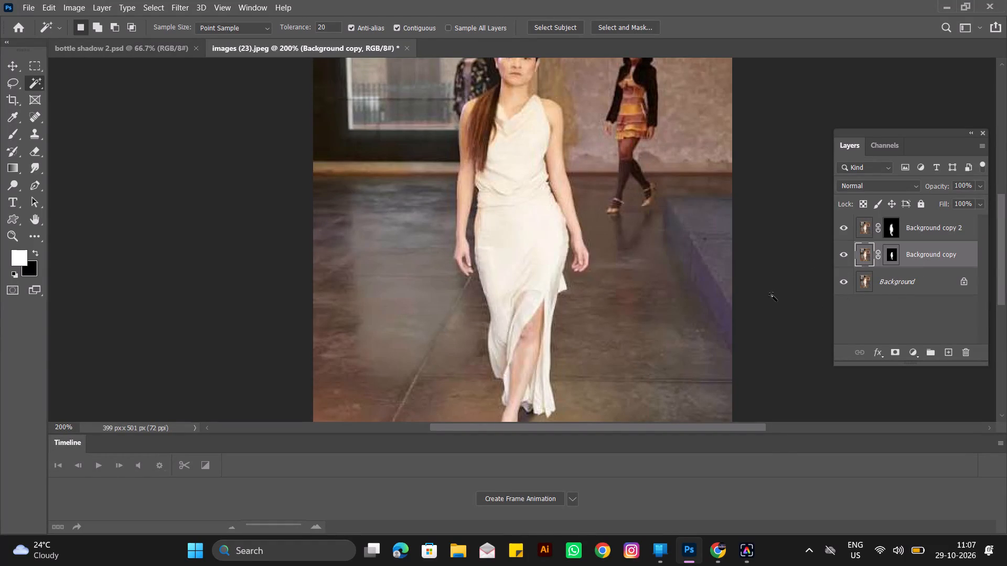
right_click(917, 253)
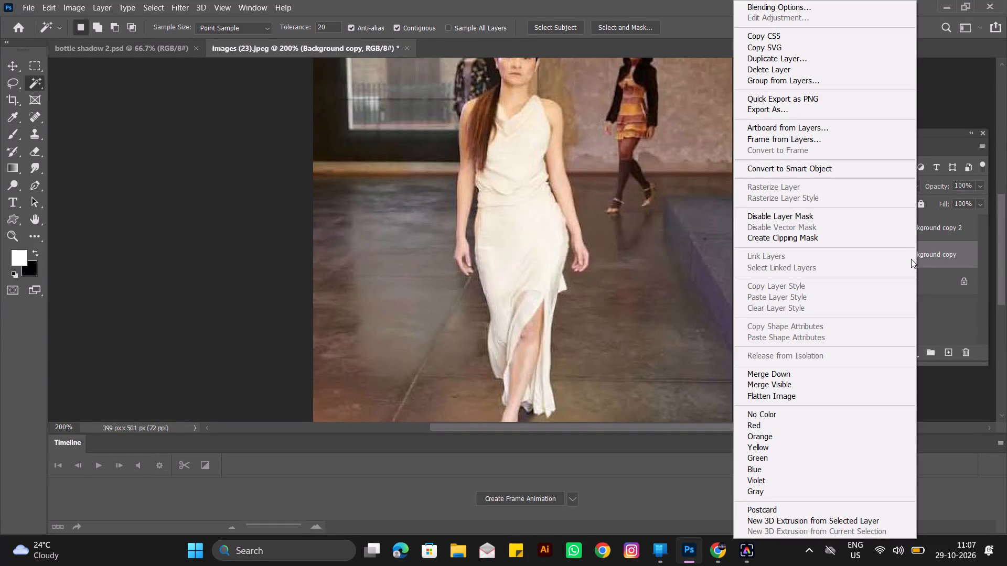
click(921, 256)
click(916, 352)
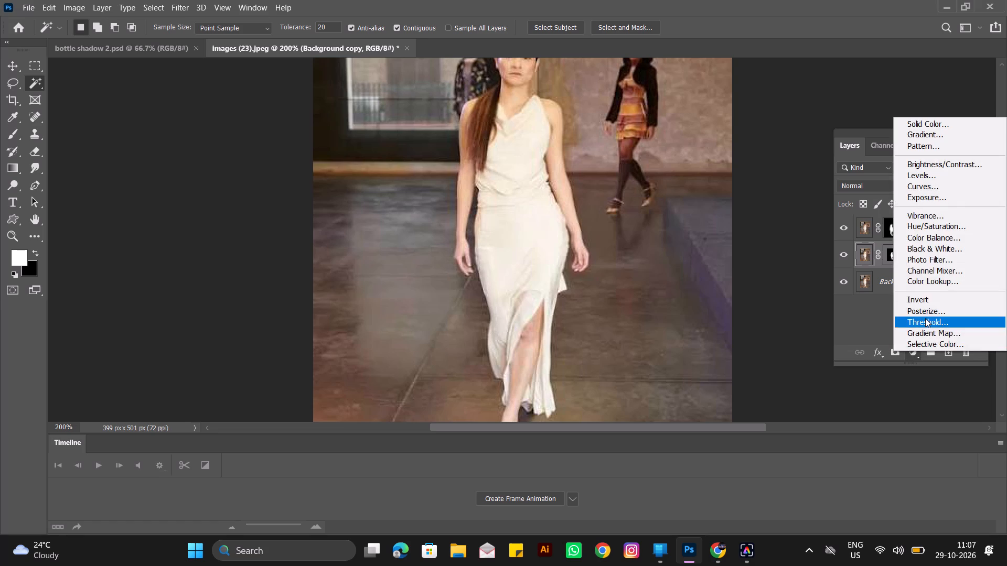
click(941, 125)
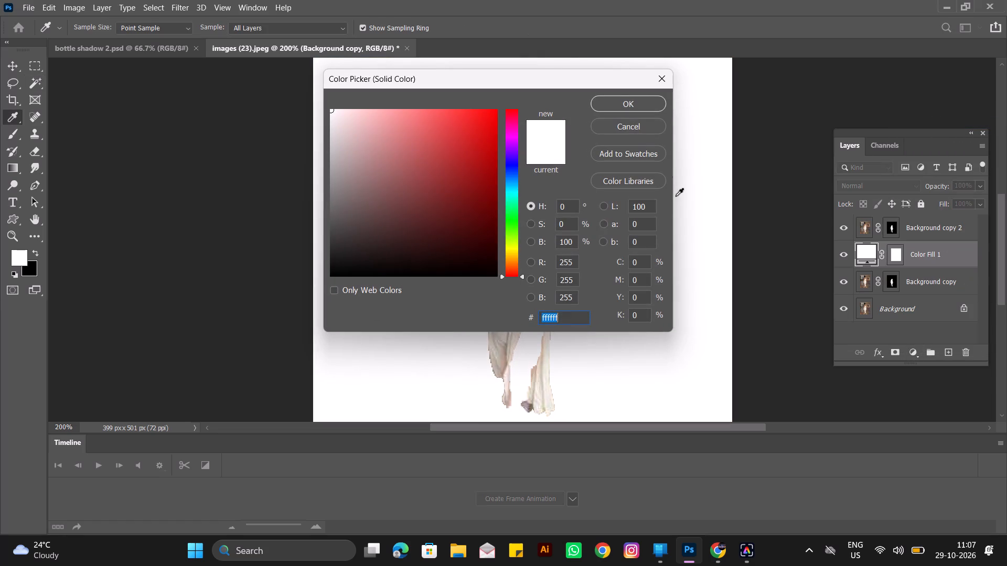
drag(505, 89, 421, 91)
drag(456, 75, 455, 81)
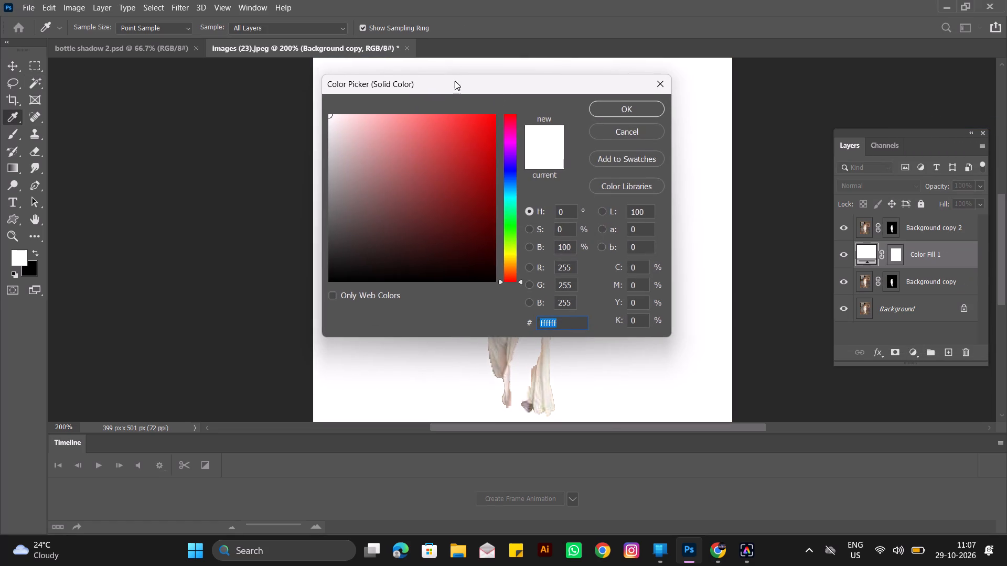
drag(455, 81, 241, 114)
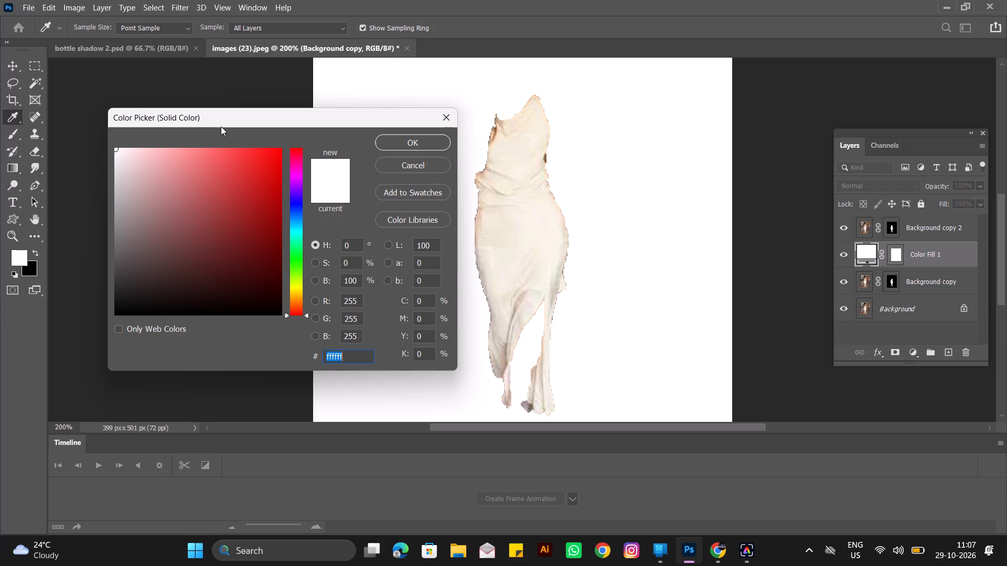
drag(232, 168, 306, 148)
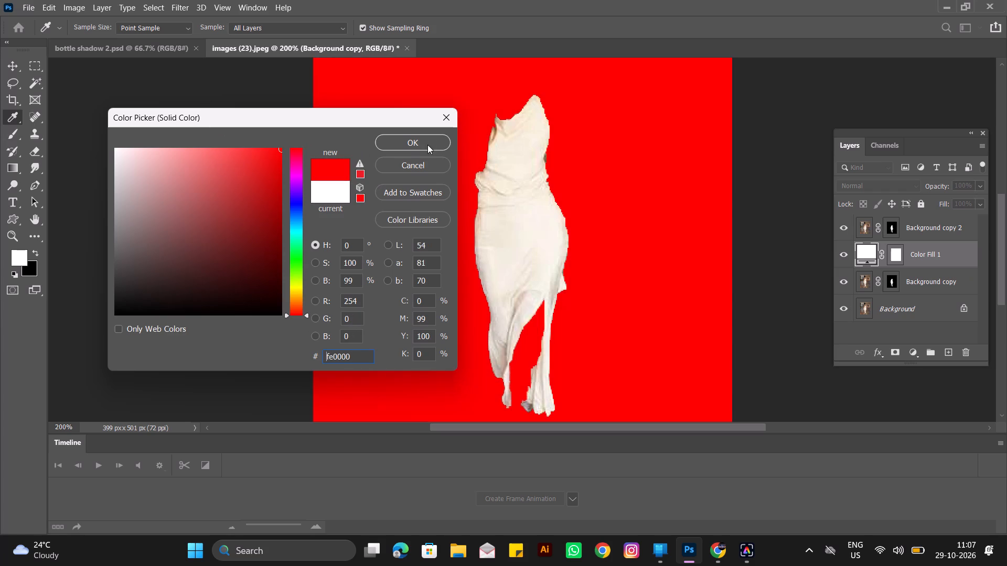
click(416, 142)
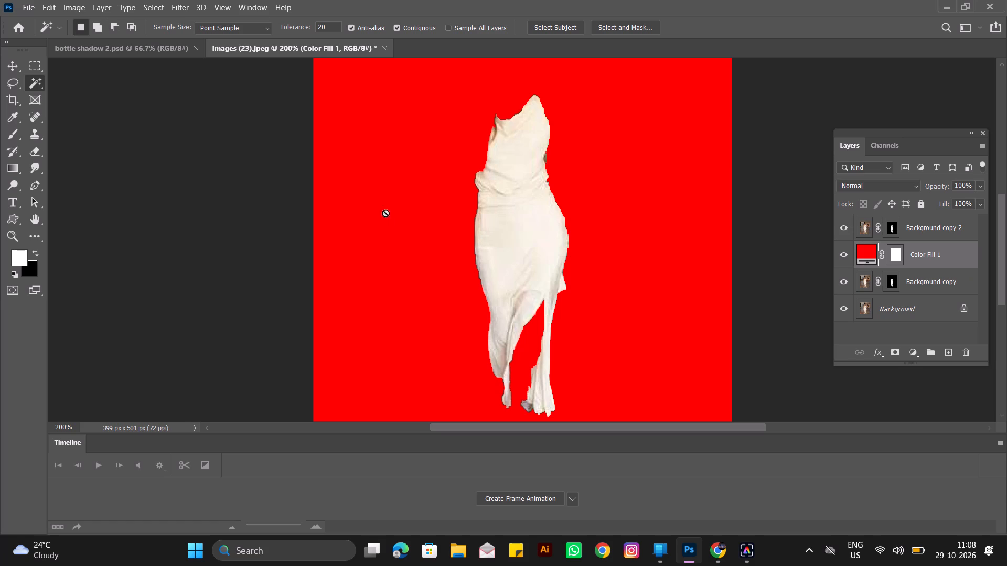
Clip the red fill layer to the Background copy layer with a clipping mask.
right_click(893, 254)
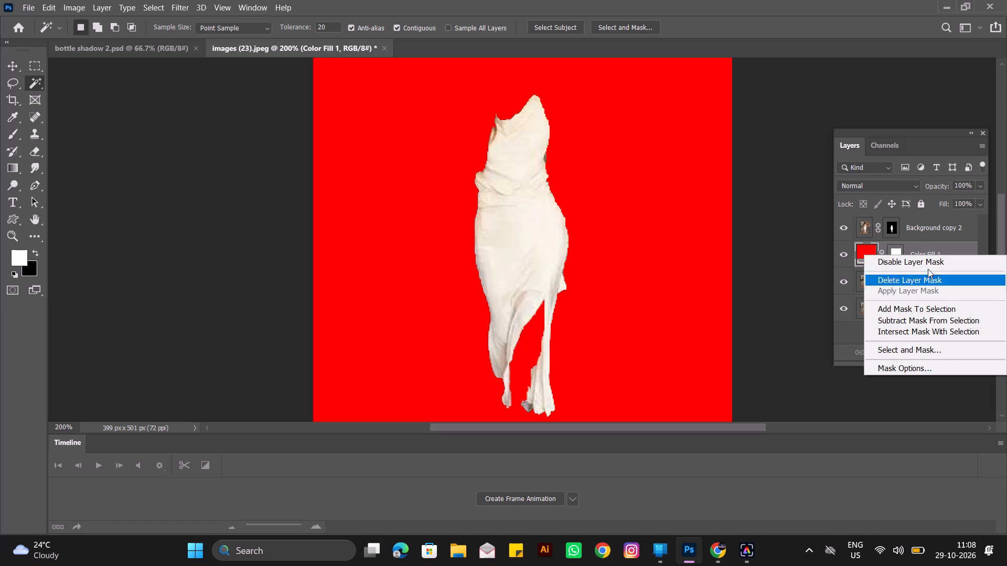
click(930, 253)
right_click(919, 252)
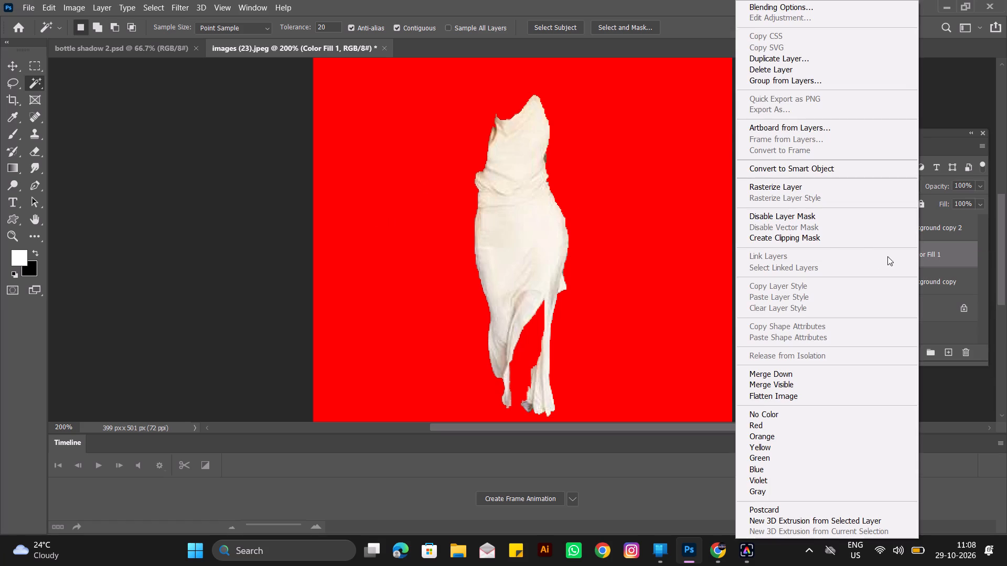
click(834, 238)
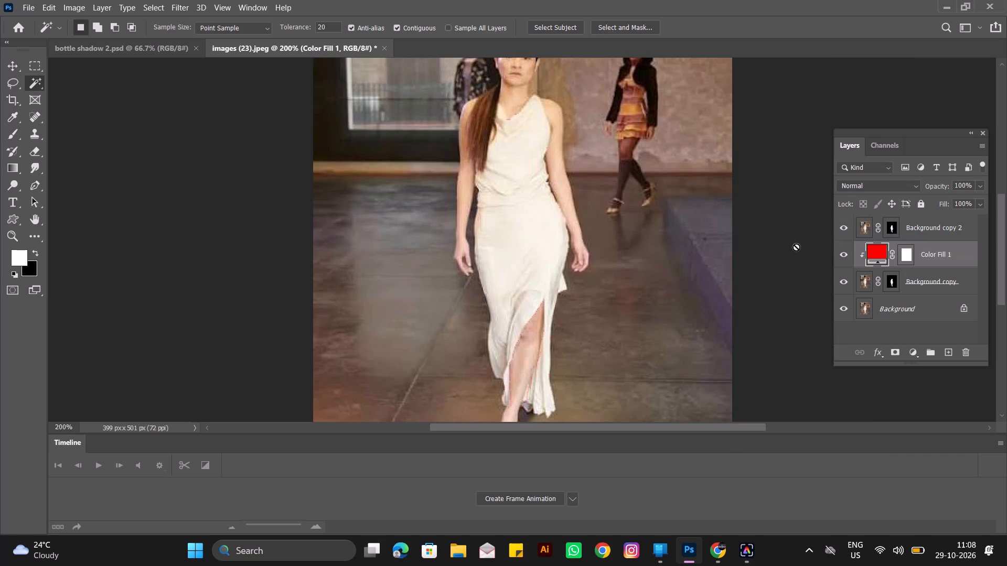
Set the blend mode of both the red fill layer and the Background copy 2 layer to Multiply.
click(900, 188)
click(863, 233)
click(917, 231)
click(900, 187)
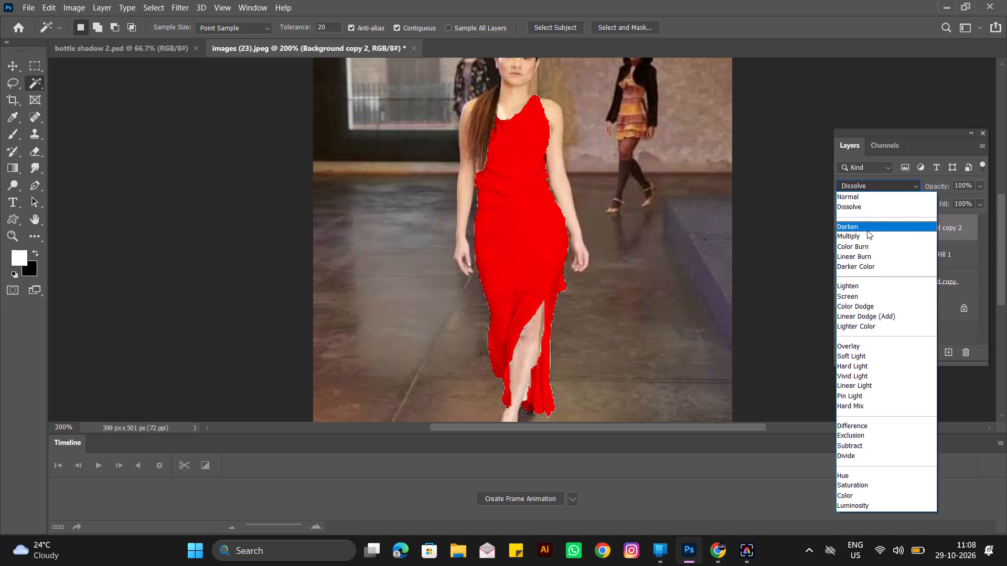
click(866, 233)
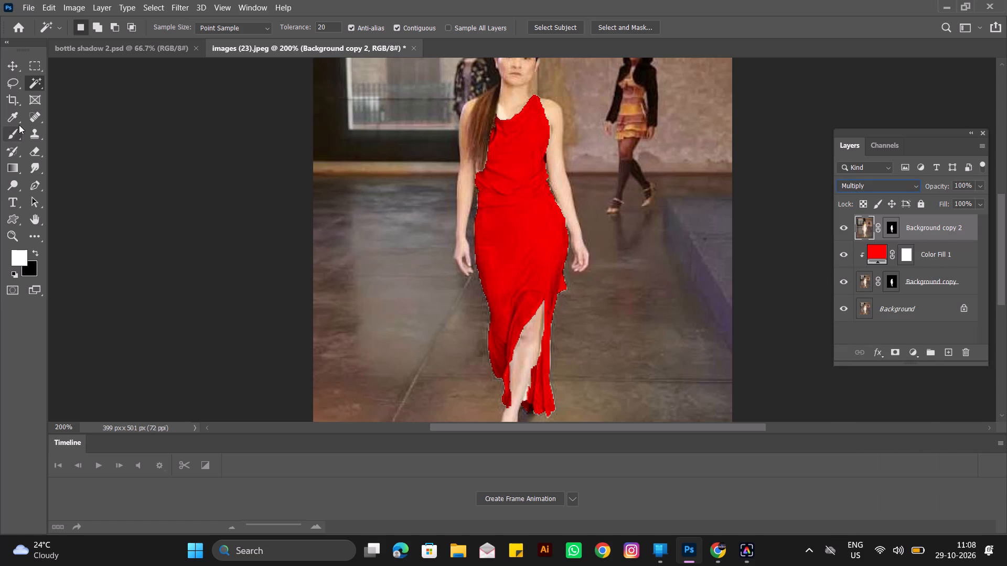
Switch to the Move tool, deselect all layers and examine the recoloured dress from neckline to hem.
click(16, 67)
click(163, 151)
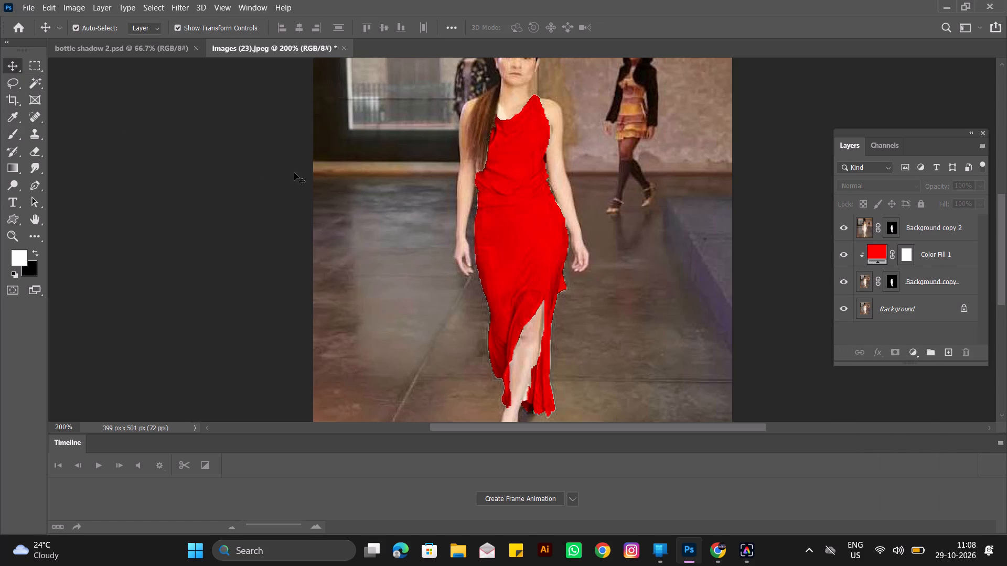
scroll(541, 263, up, 5)
scroll(545, 264, down, 2)
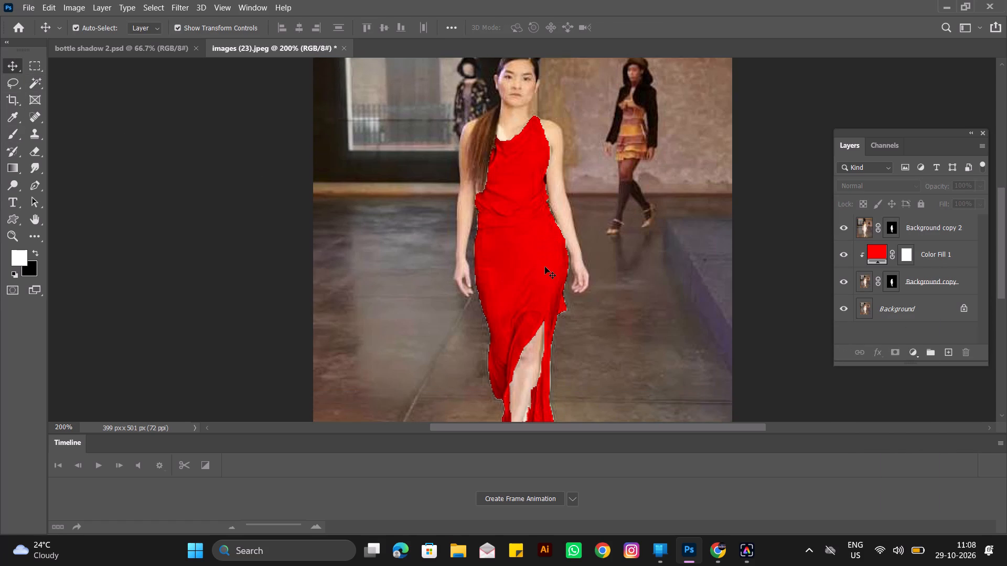
scroll(545, 267, down, 5)
scroll(545, 268, up, 1)
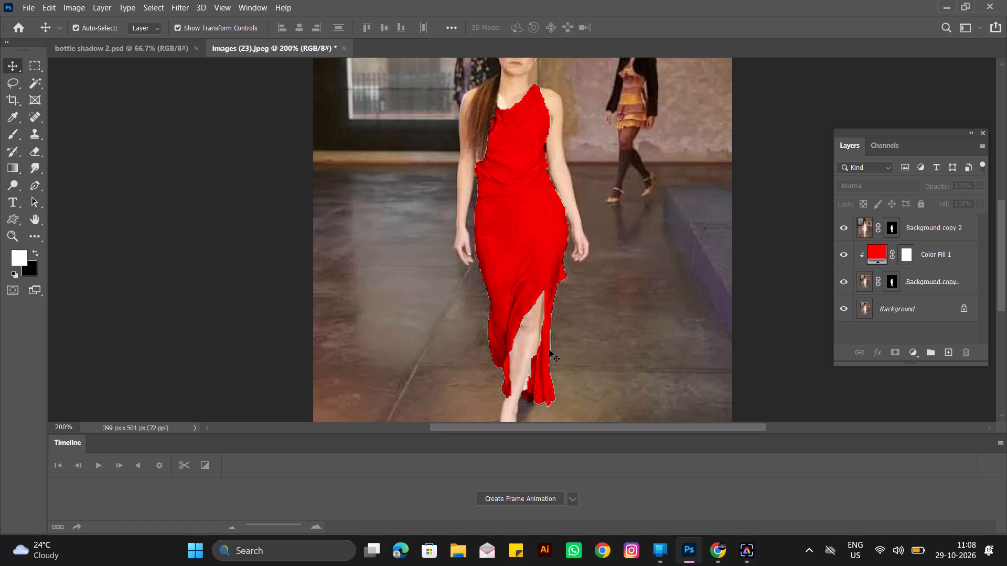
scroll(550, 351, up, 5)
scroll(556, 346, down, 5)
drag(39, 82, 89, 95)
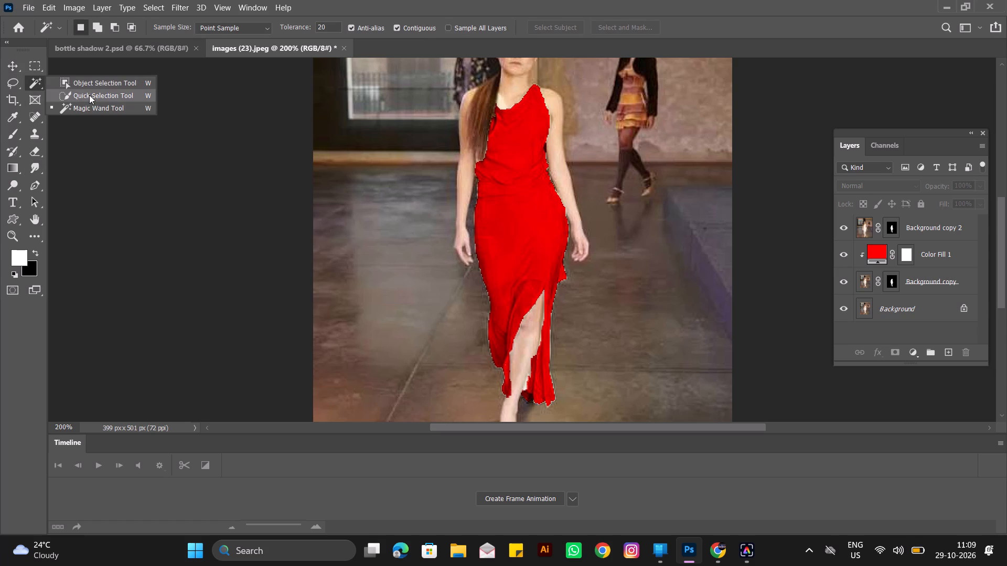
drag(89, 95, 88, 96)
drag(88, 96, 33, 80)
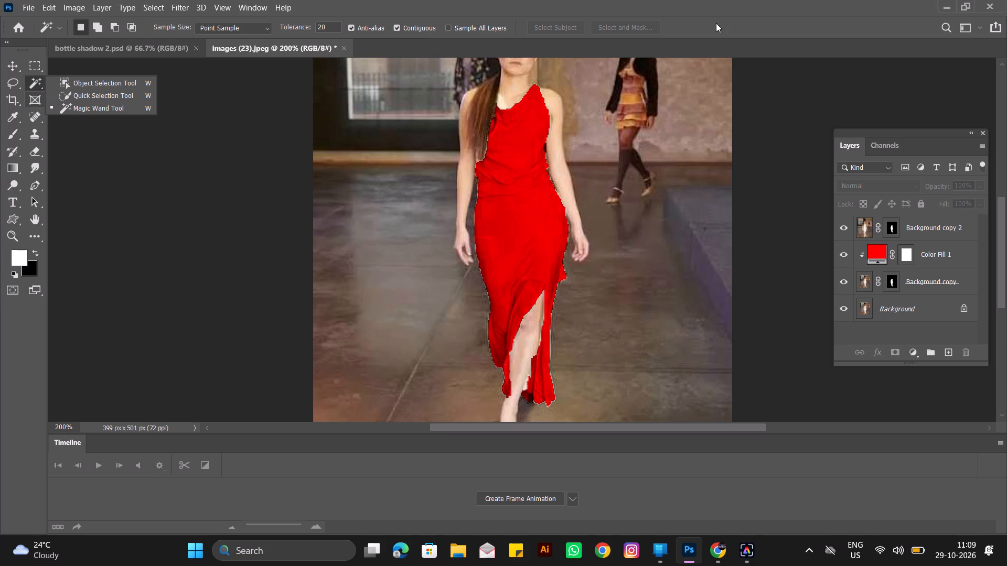
Minimize Photoshop to the desktop and launch WhatsApp.
click(947, 7)
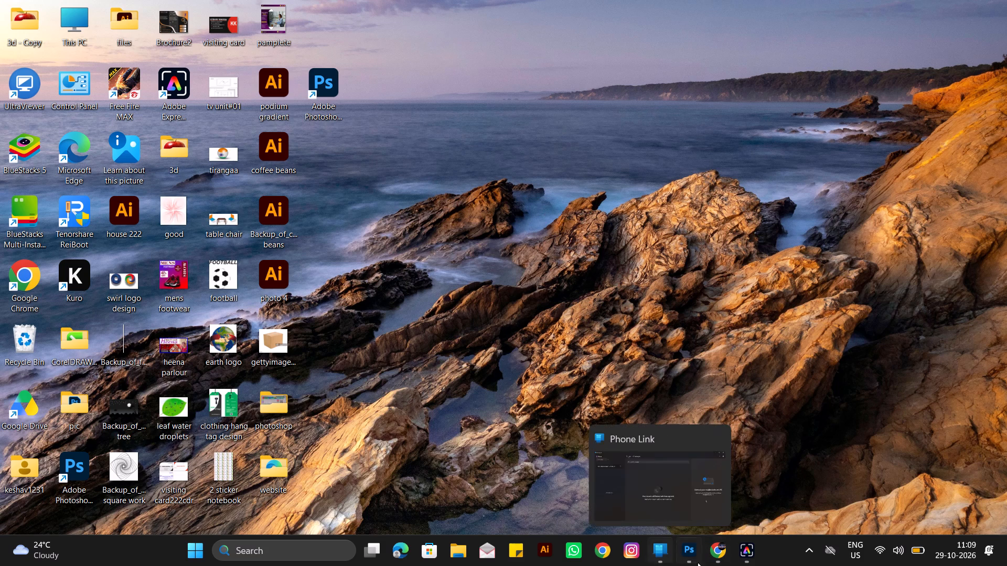
click(576, 549)
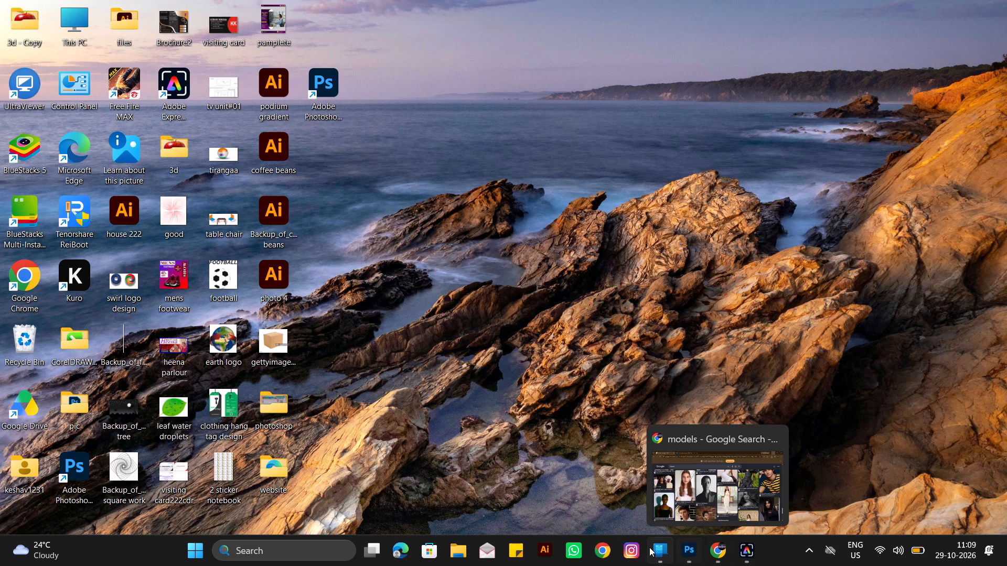
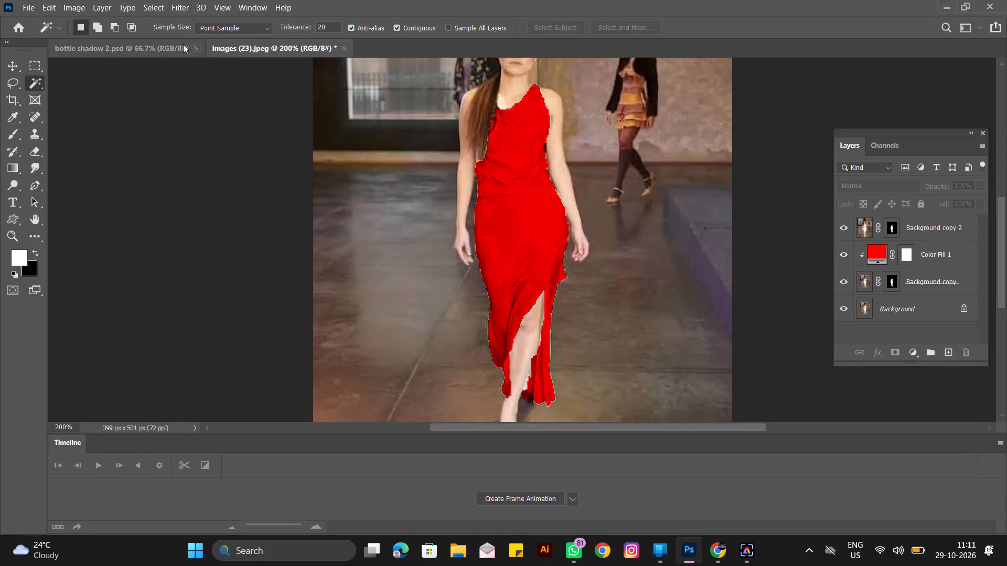
Close the images (23).jpeg document without saving its changes.
click(346, 49)
click(511, 212)
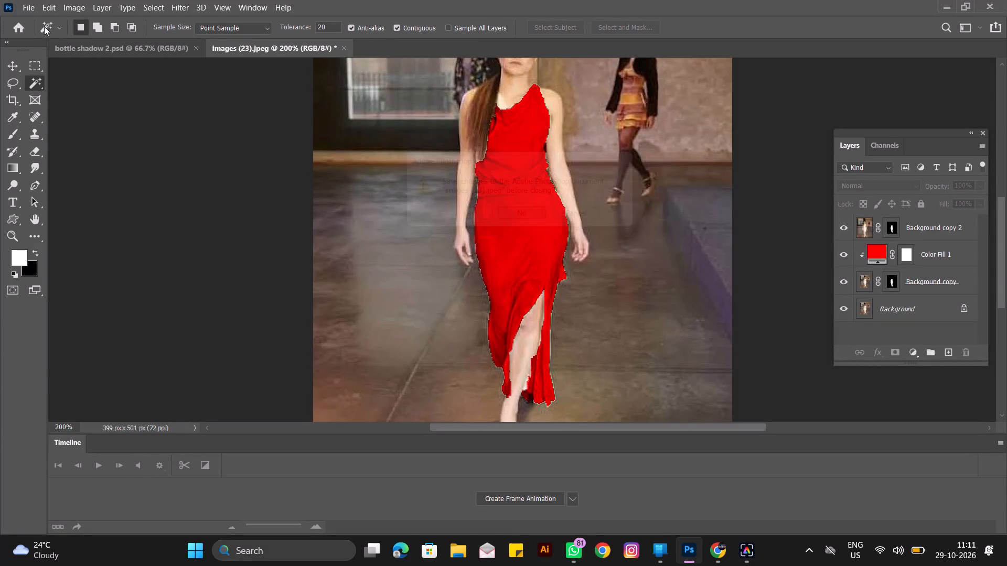
Open the newly saved WhatsApp photo of the white-dress model from the Downloads folder.
click(30, 11)
click(48, 34)
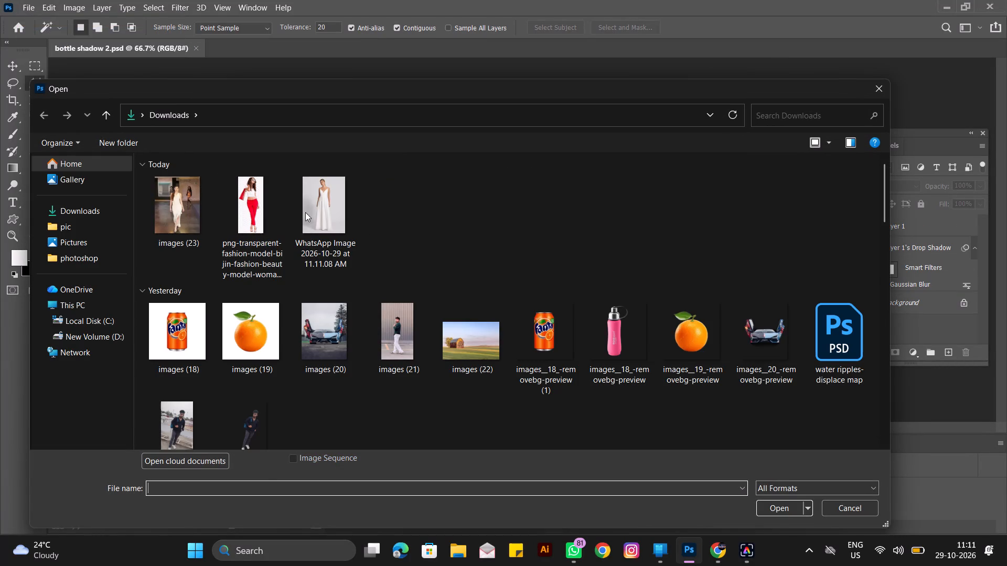
click(316, 209)
click(783, 497)
click(783, 502)
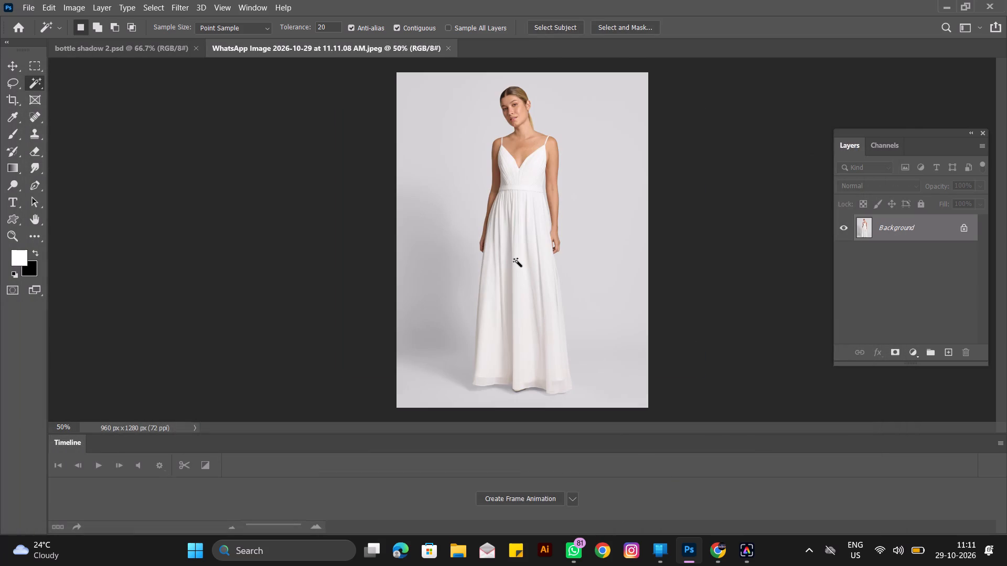
Examine the white dress up close at 200%, from the straps and neckline to the waistband and skirt.
key(ctrl+plus)
key(ctrl+plus)
key(ctrl+plus)
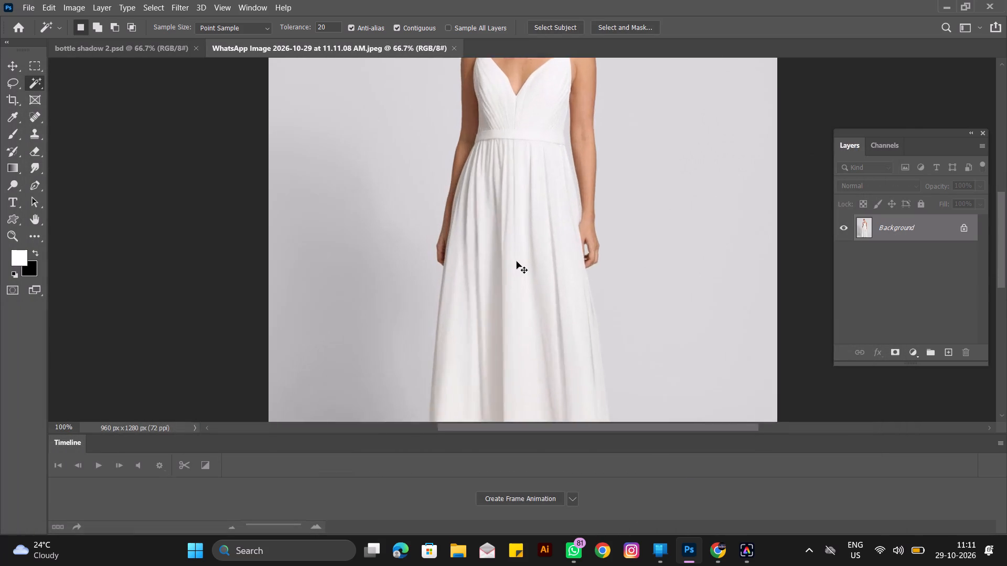
key(ctrl+plus)
scroll(518, 262, up, 20)
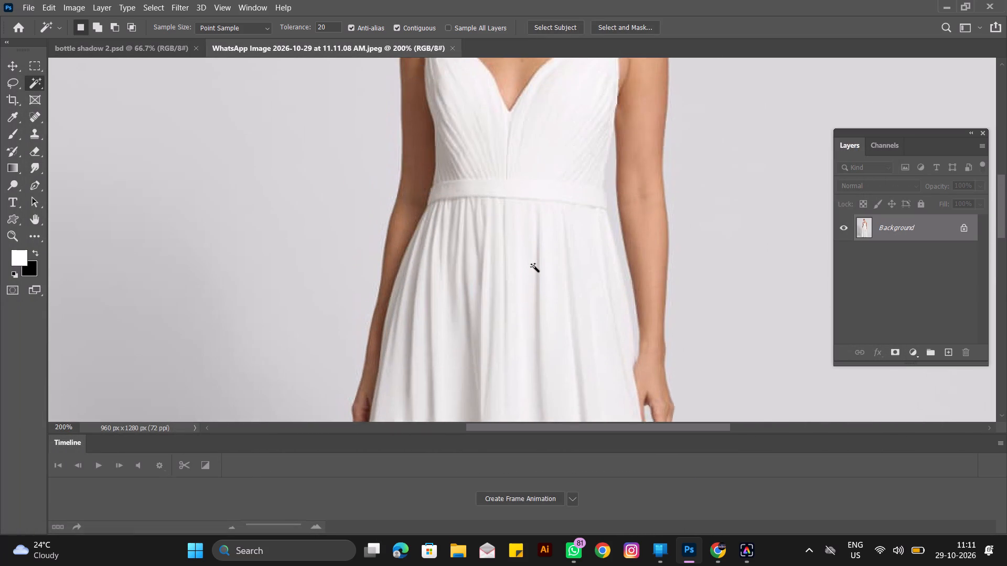
scroll(534, 266, up, 17)
scroll(534, 266, down, 6)
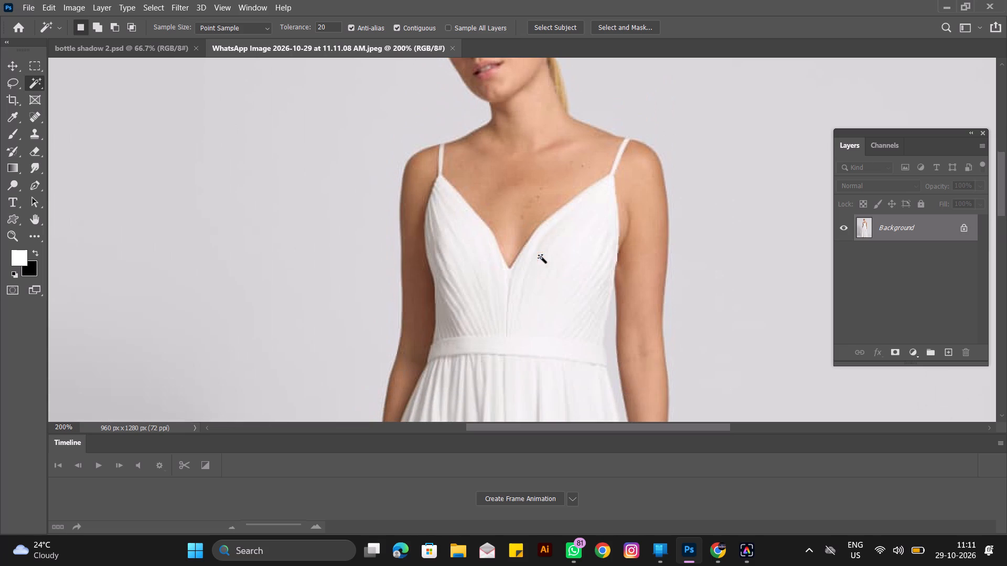
scroll(541, 257, down, 1)
Switch to the Object Selection tool in Rectangle mode and frame the white dress, starting beside the model's shoulder.
drag(31, 84, 77, 84)
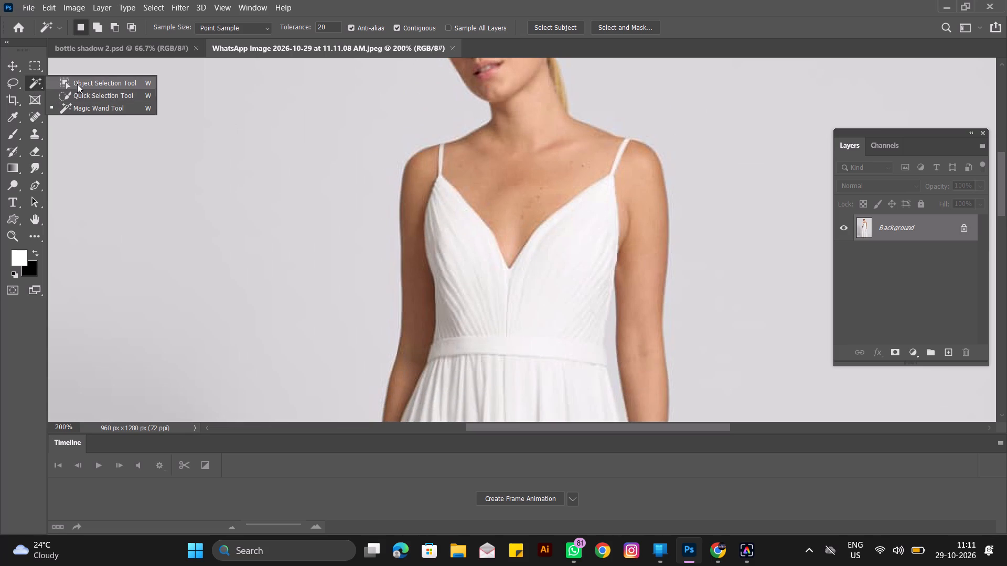
drag(77, 84, 94, 79)
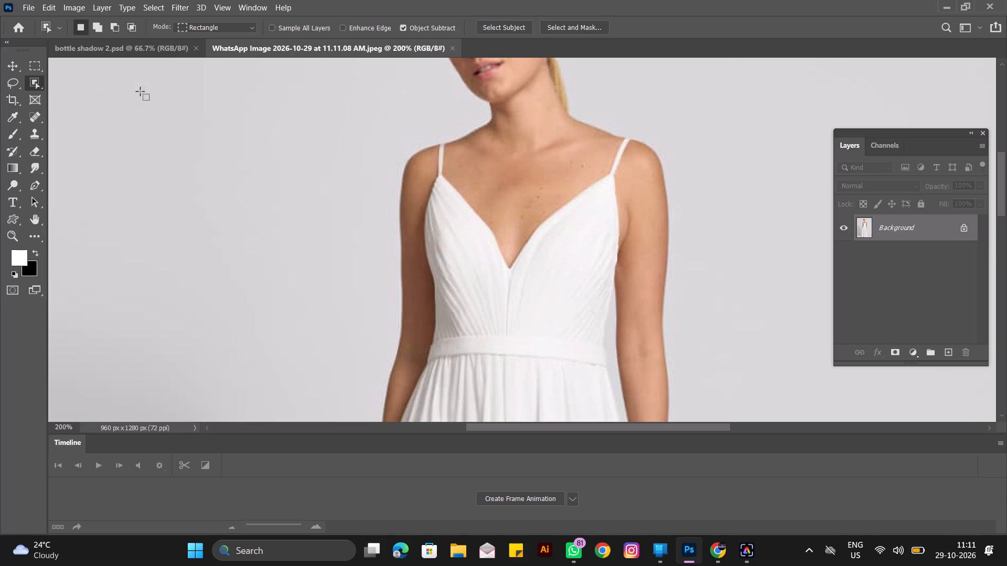
scroll(439, 153, down, 5)
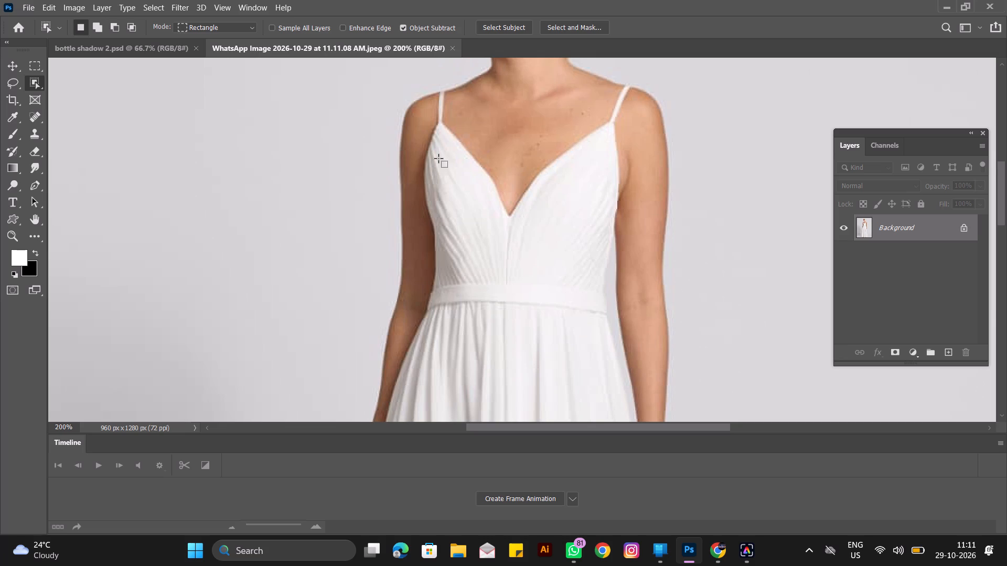
key(ctrl+minus)
key(ctrl+minus)
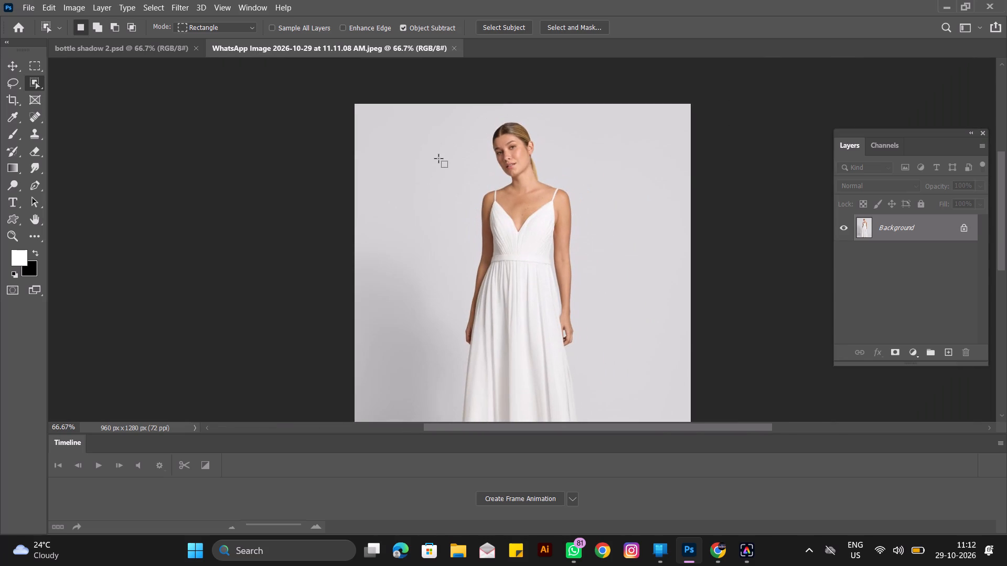
scroll(448, 209, down, 3)
scroll(466, 167, down, 5)
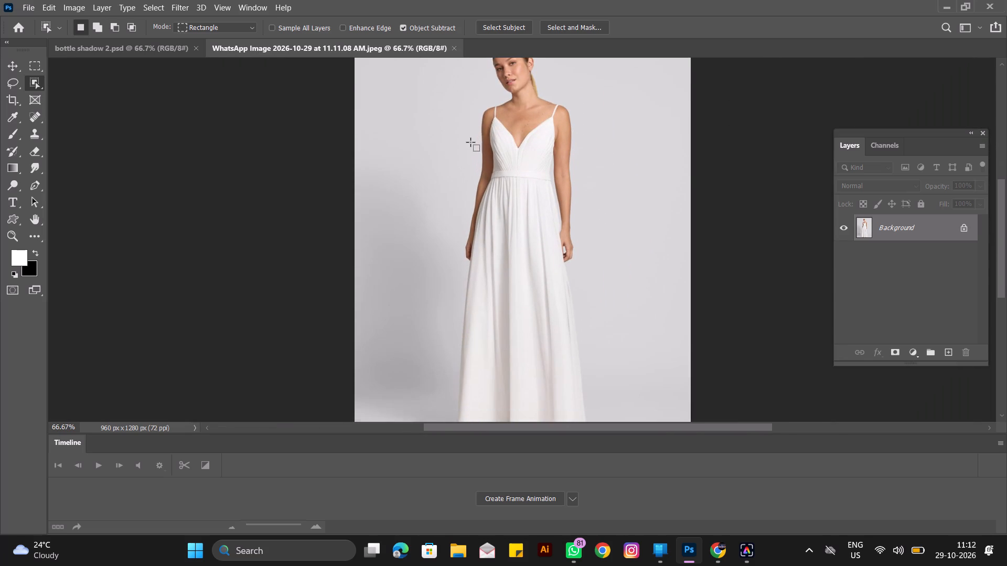
scroll(470, 142, down, 3)
drag(477, 73, 535, 166)
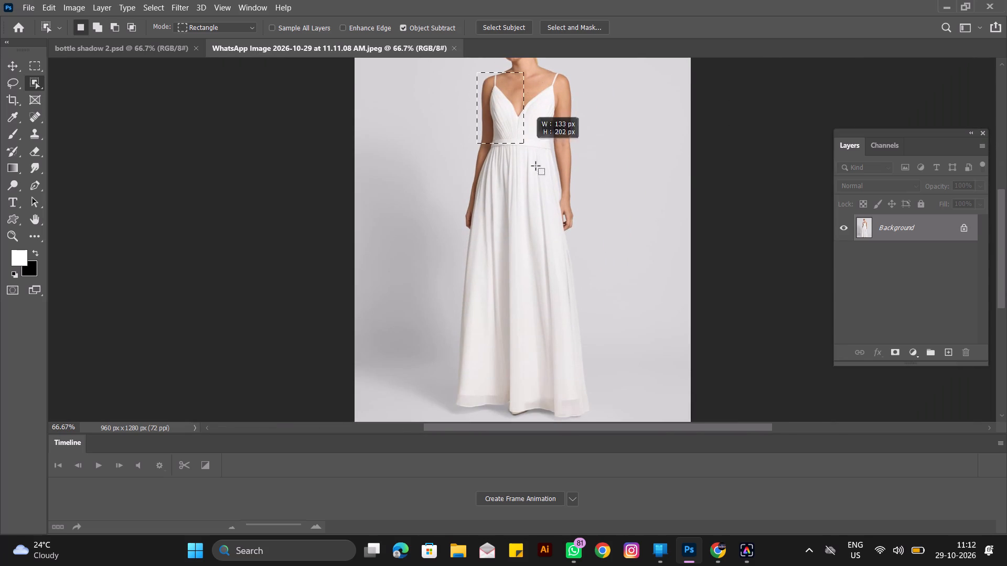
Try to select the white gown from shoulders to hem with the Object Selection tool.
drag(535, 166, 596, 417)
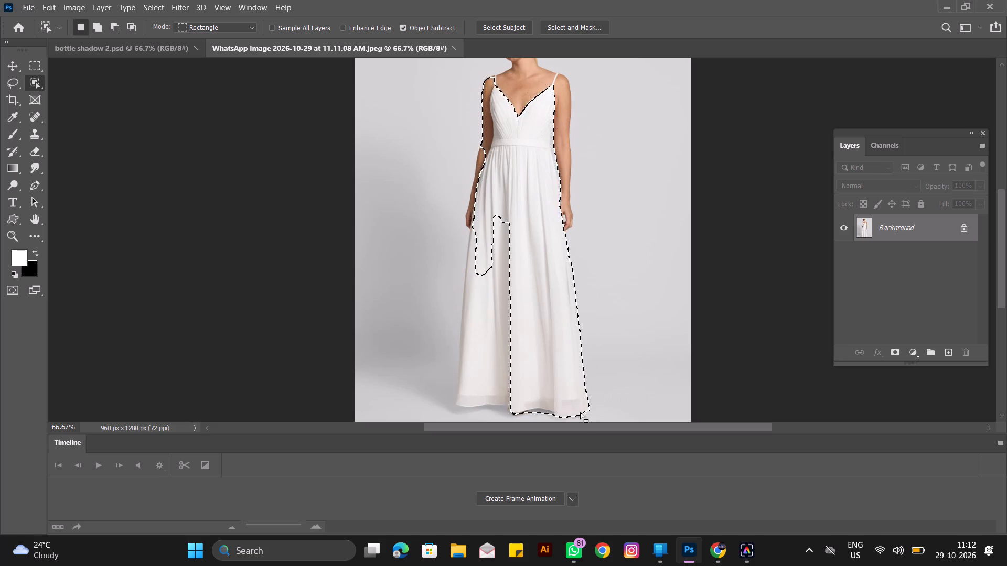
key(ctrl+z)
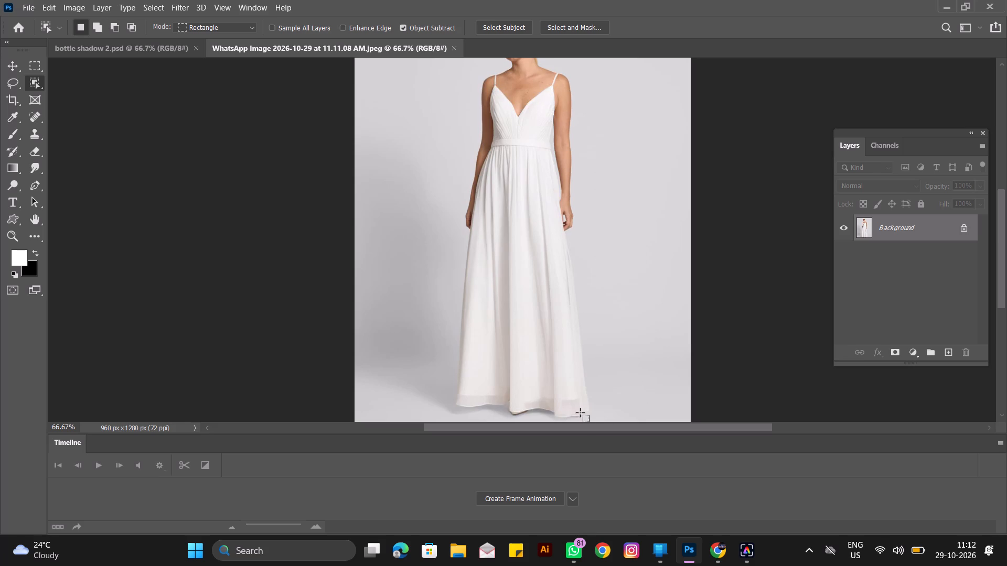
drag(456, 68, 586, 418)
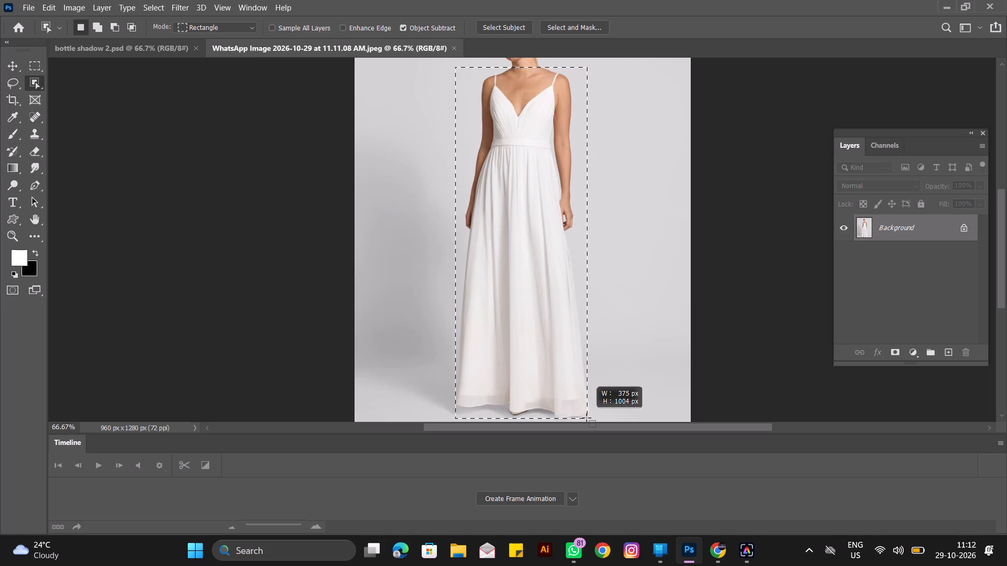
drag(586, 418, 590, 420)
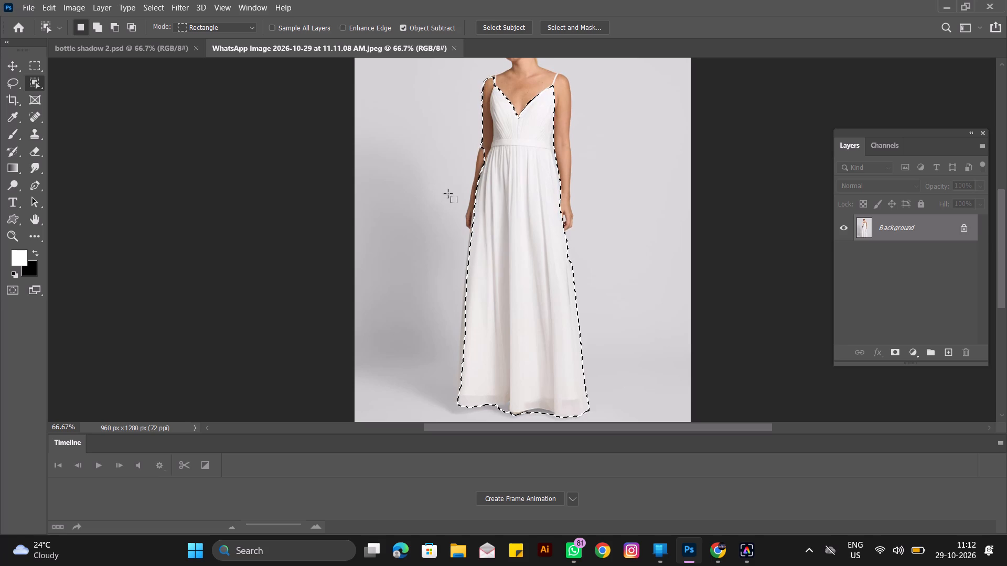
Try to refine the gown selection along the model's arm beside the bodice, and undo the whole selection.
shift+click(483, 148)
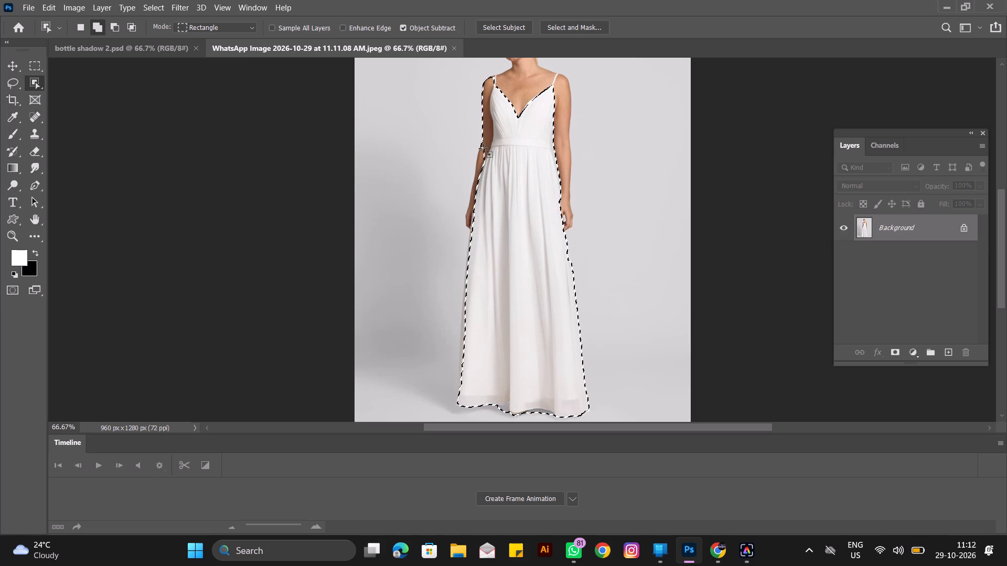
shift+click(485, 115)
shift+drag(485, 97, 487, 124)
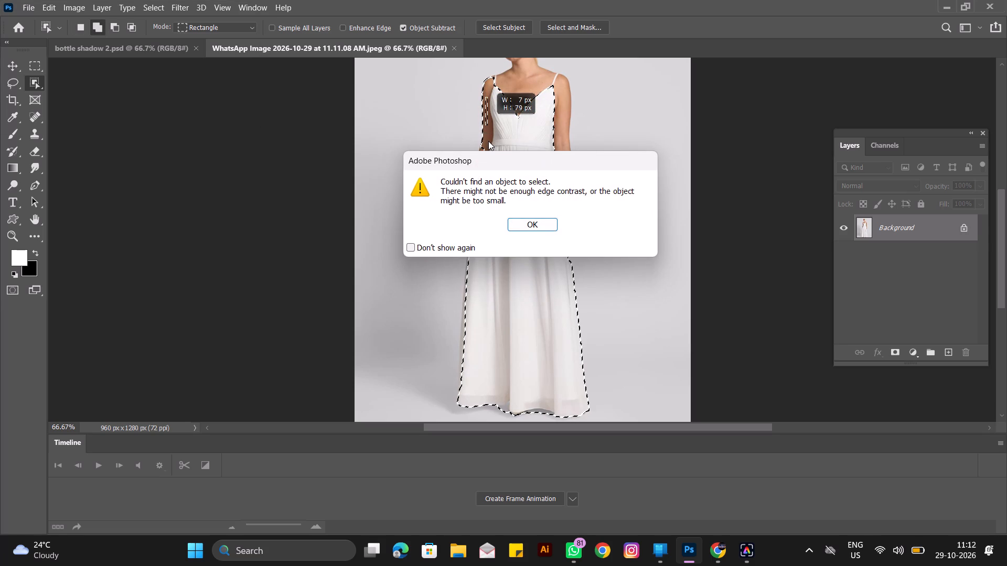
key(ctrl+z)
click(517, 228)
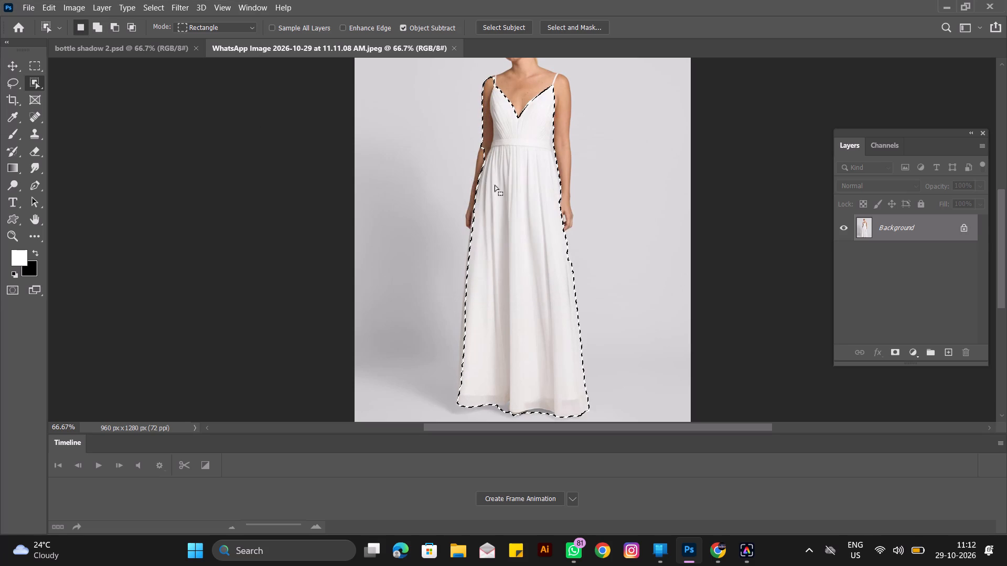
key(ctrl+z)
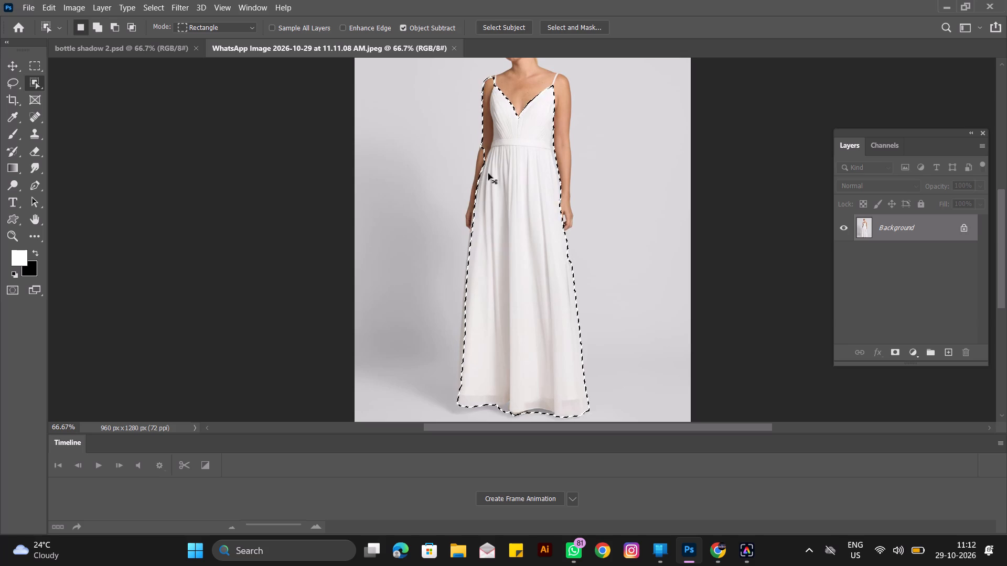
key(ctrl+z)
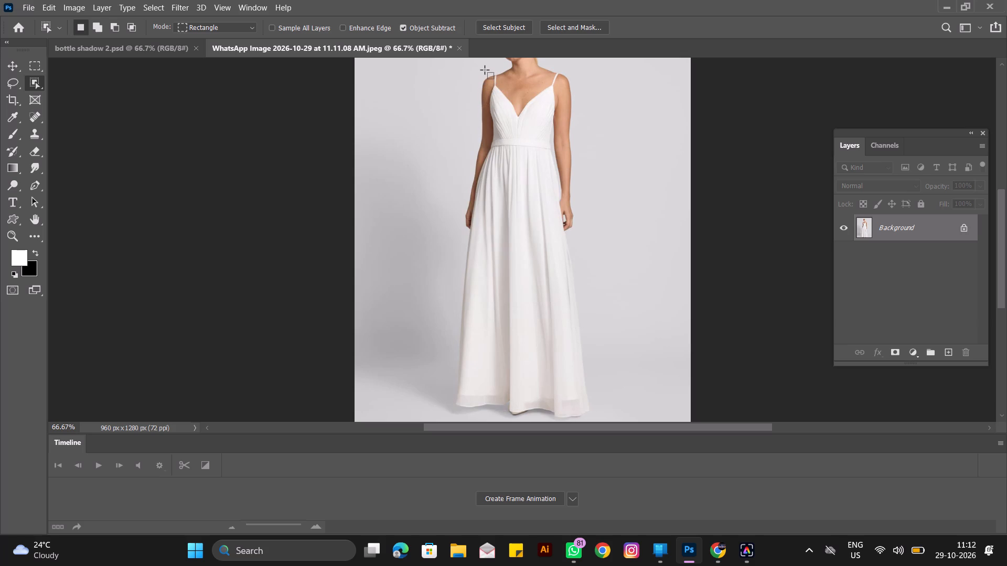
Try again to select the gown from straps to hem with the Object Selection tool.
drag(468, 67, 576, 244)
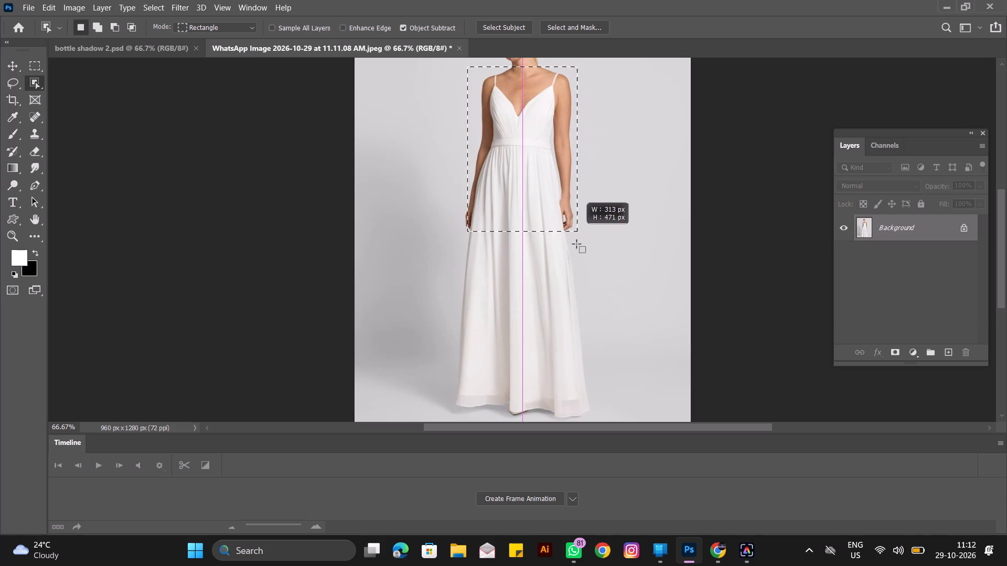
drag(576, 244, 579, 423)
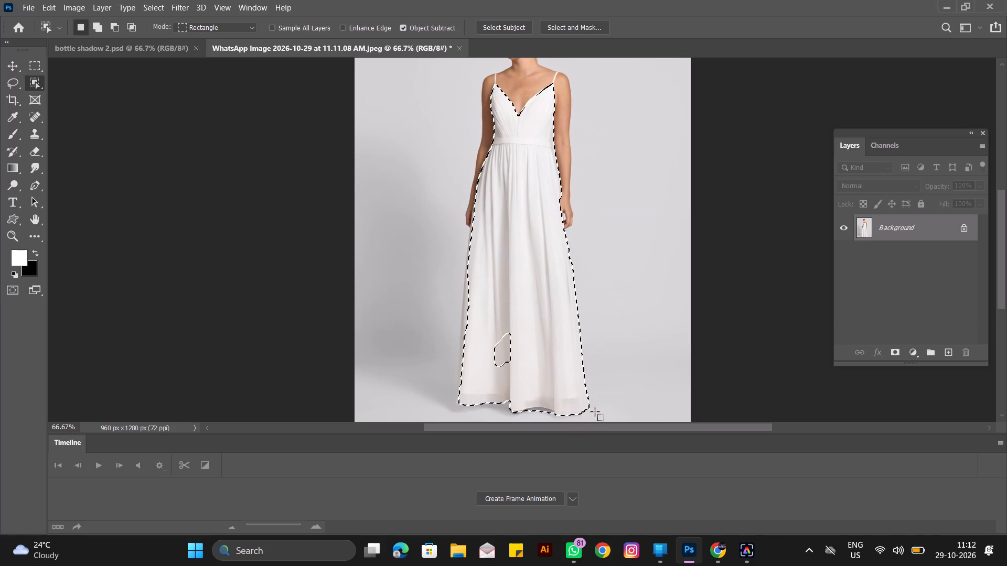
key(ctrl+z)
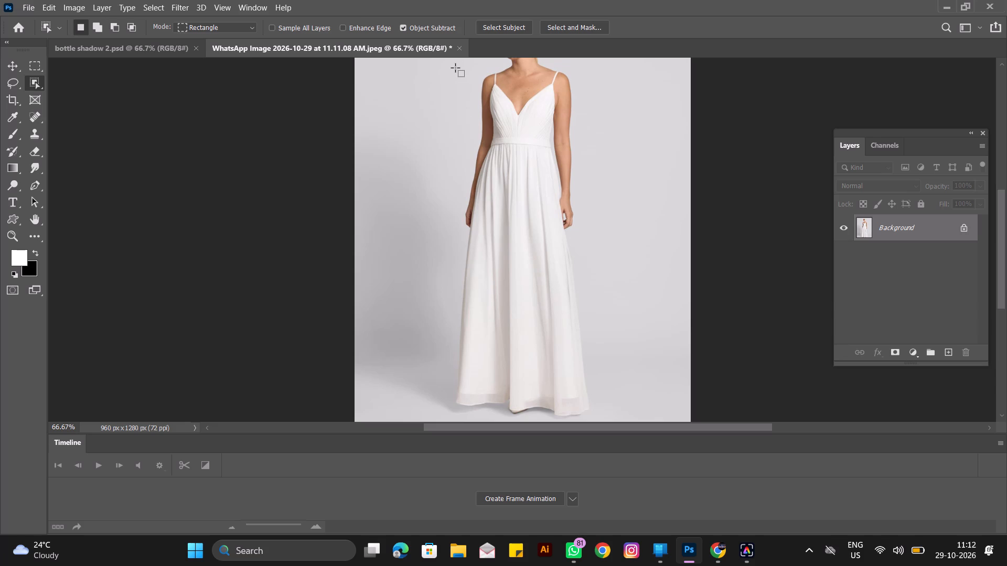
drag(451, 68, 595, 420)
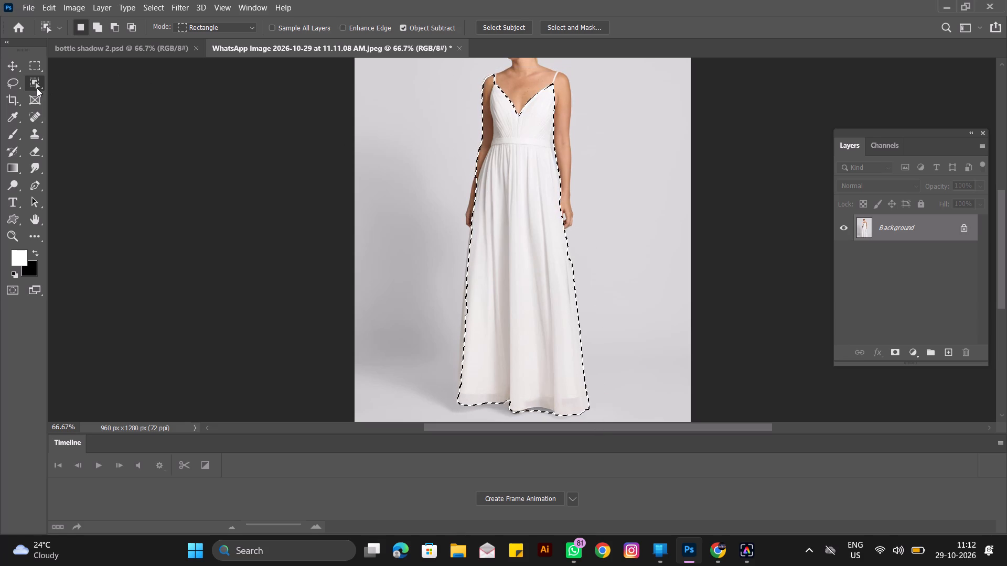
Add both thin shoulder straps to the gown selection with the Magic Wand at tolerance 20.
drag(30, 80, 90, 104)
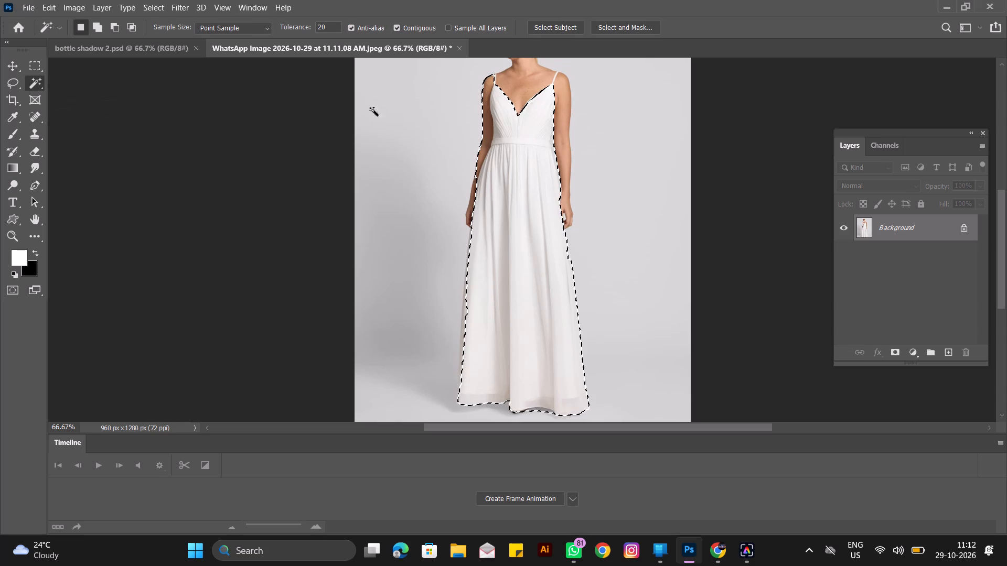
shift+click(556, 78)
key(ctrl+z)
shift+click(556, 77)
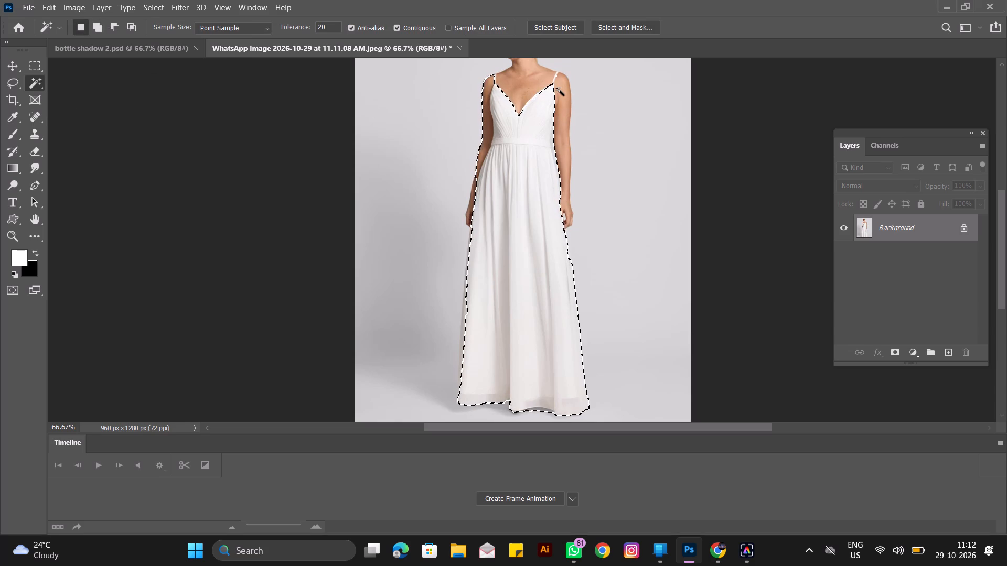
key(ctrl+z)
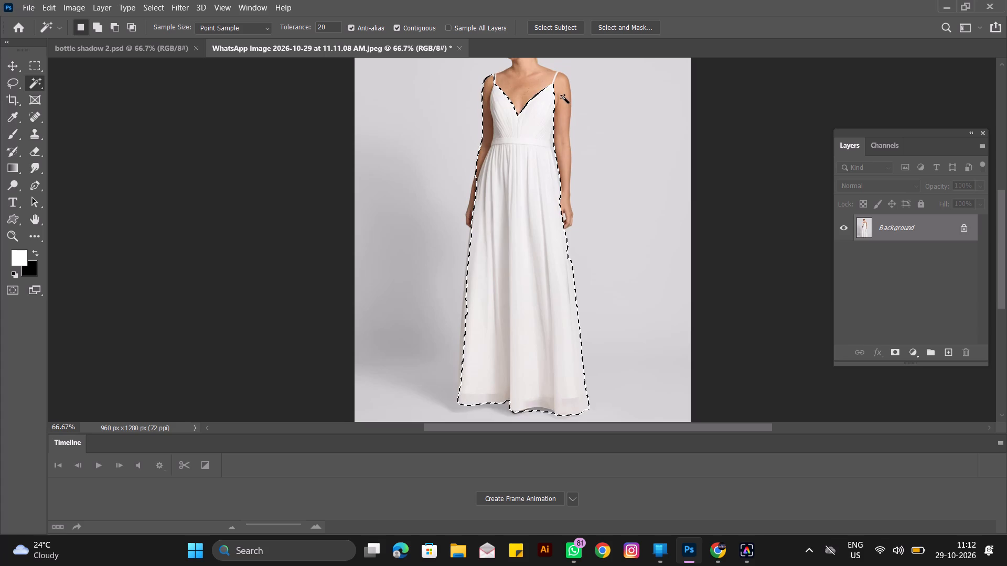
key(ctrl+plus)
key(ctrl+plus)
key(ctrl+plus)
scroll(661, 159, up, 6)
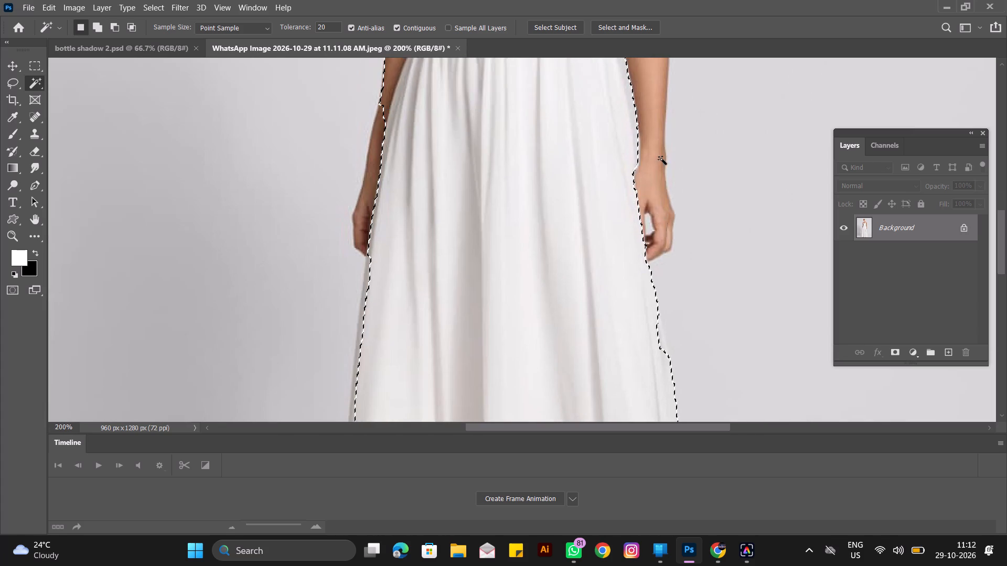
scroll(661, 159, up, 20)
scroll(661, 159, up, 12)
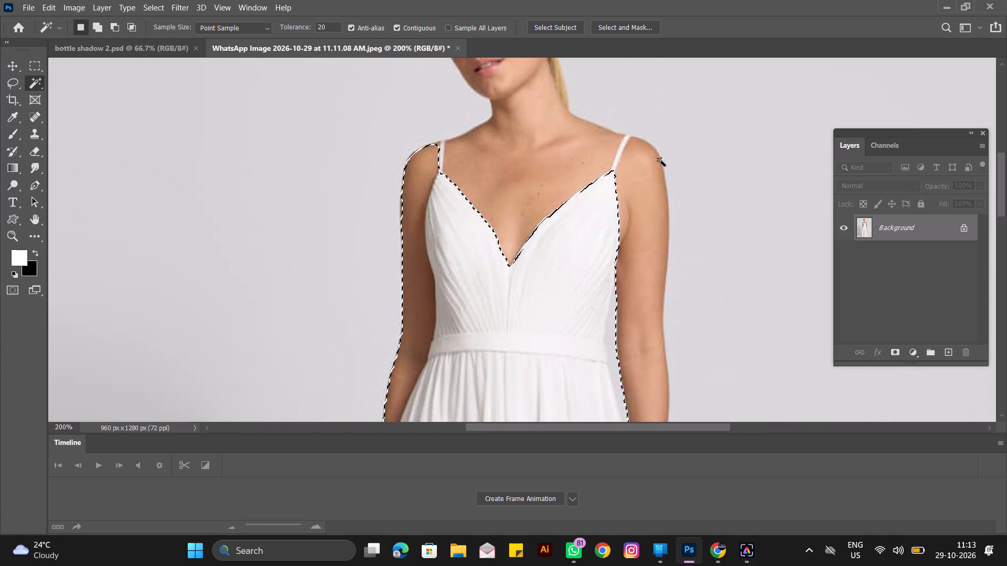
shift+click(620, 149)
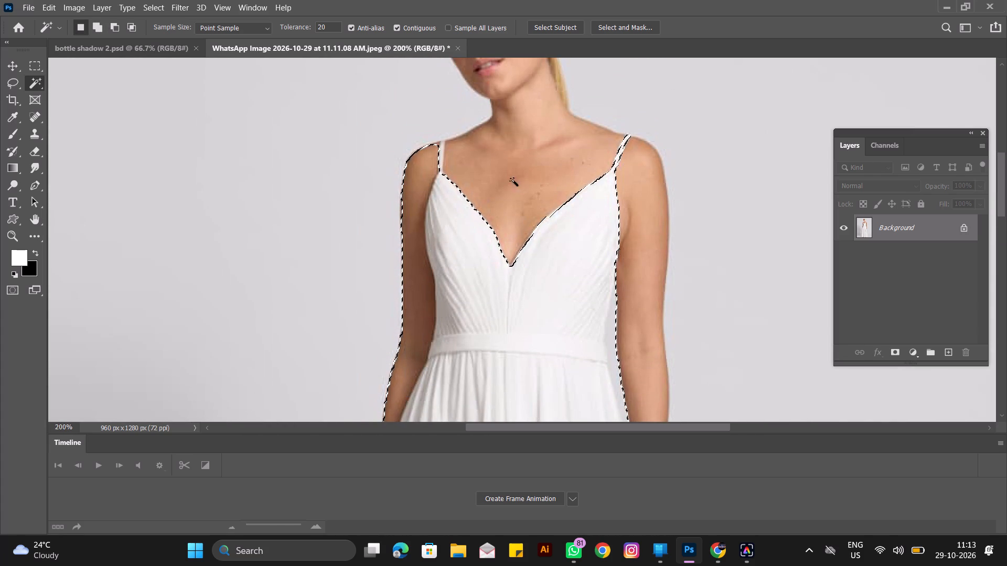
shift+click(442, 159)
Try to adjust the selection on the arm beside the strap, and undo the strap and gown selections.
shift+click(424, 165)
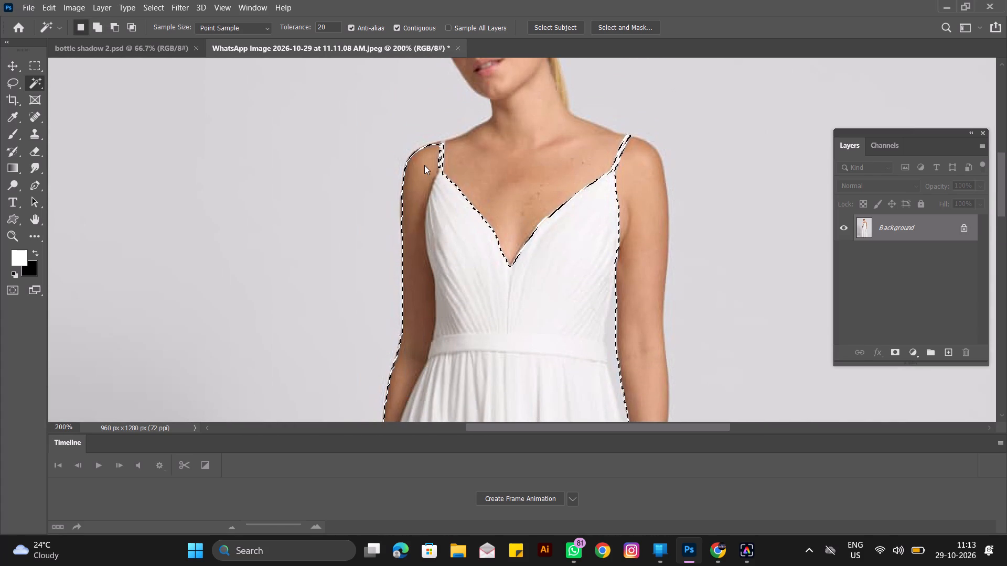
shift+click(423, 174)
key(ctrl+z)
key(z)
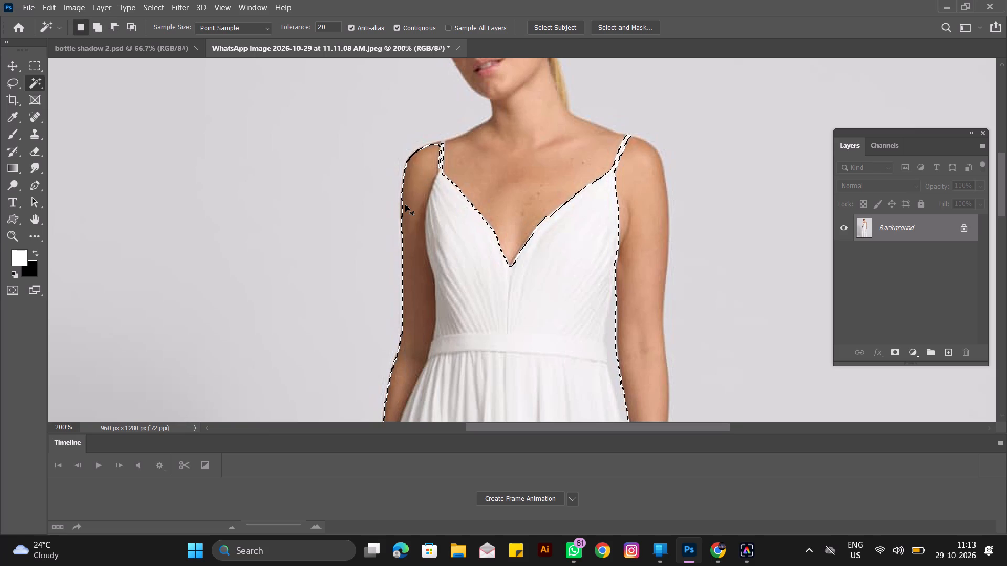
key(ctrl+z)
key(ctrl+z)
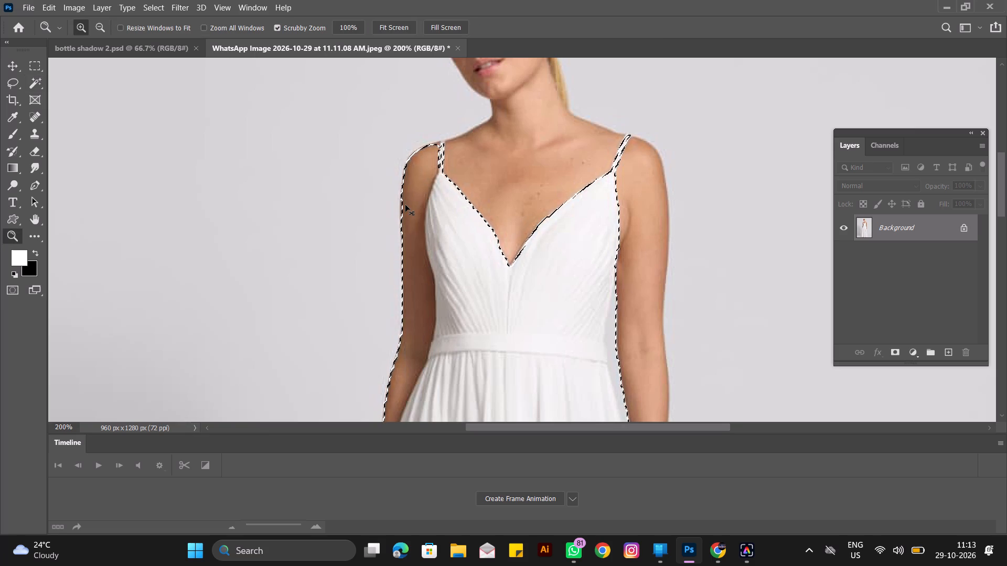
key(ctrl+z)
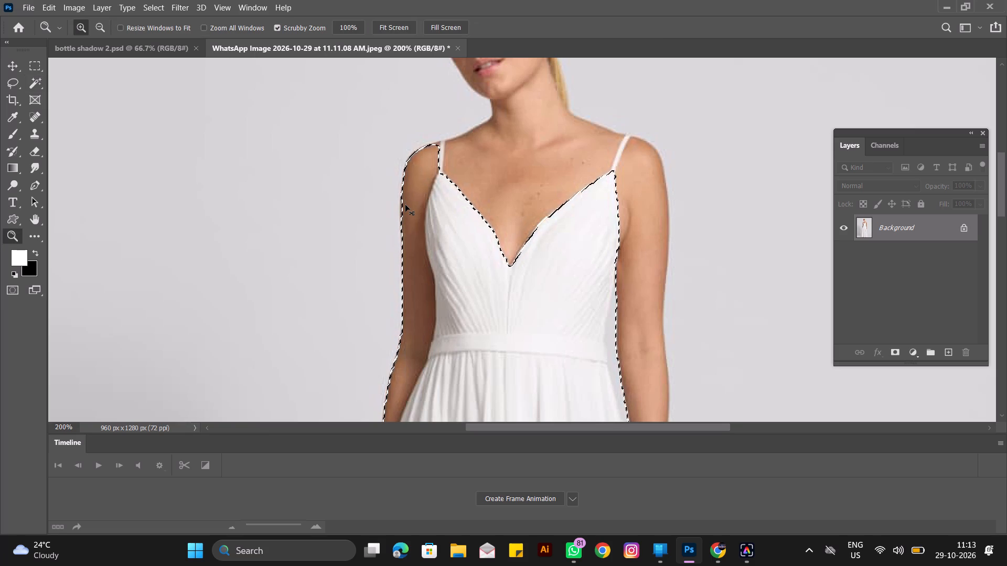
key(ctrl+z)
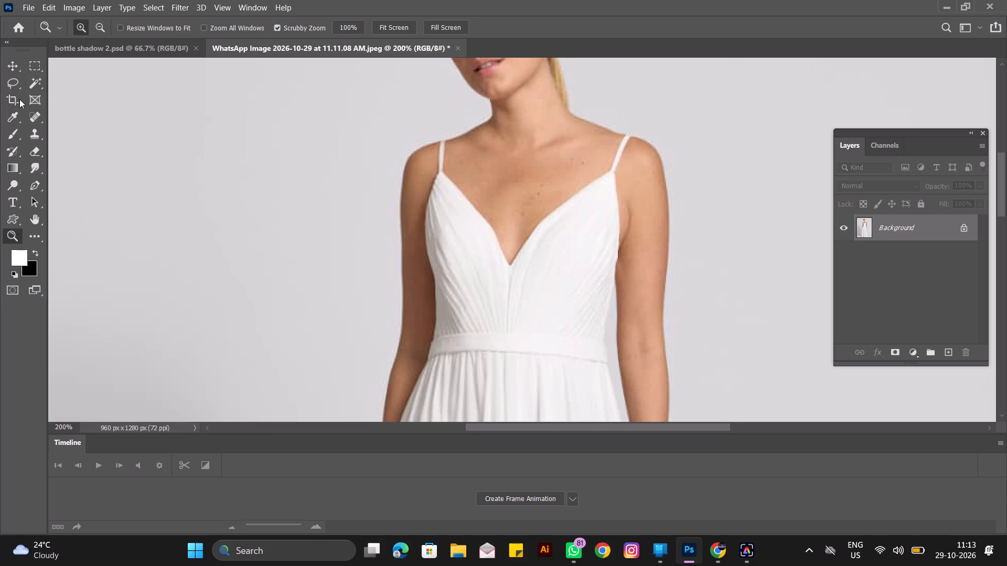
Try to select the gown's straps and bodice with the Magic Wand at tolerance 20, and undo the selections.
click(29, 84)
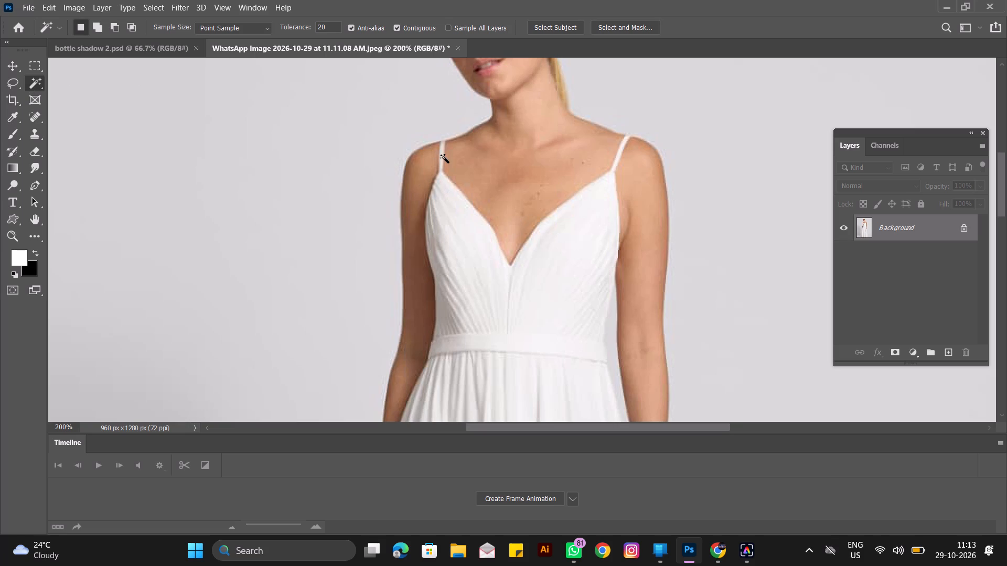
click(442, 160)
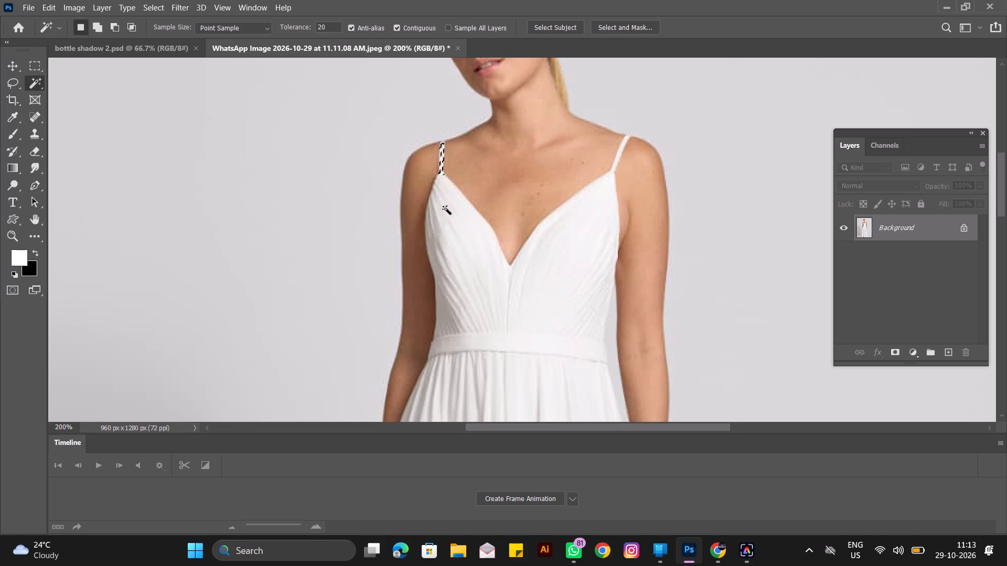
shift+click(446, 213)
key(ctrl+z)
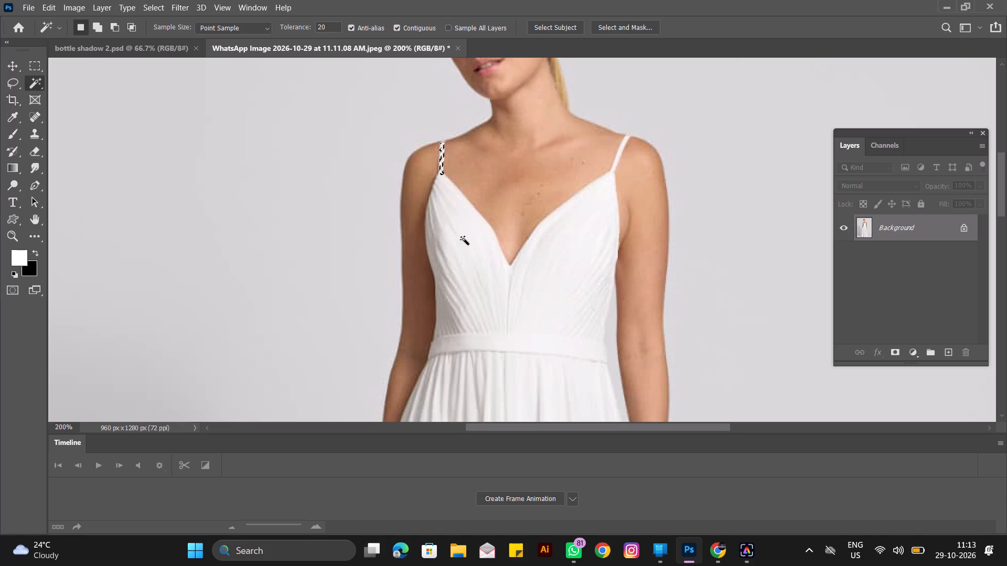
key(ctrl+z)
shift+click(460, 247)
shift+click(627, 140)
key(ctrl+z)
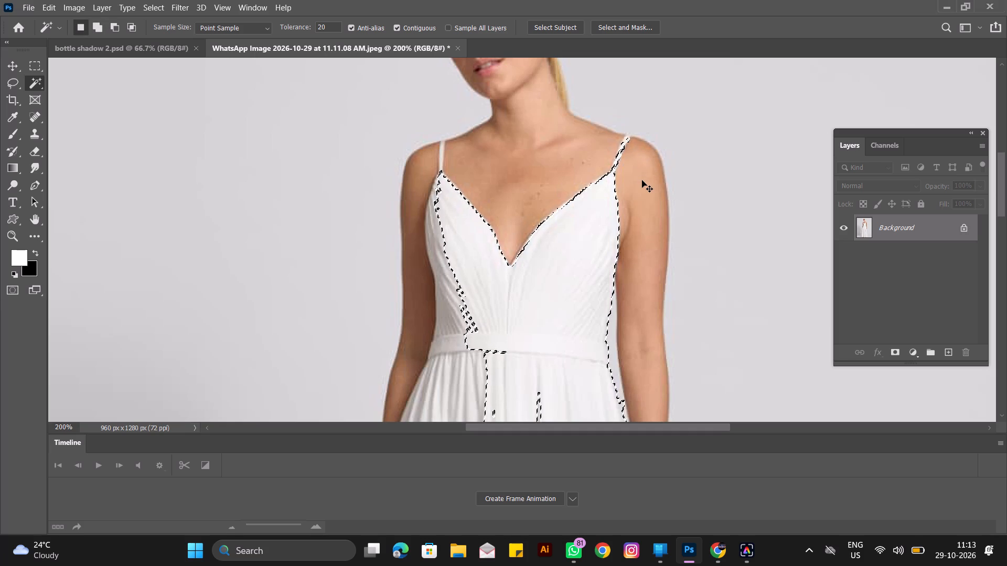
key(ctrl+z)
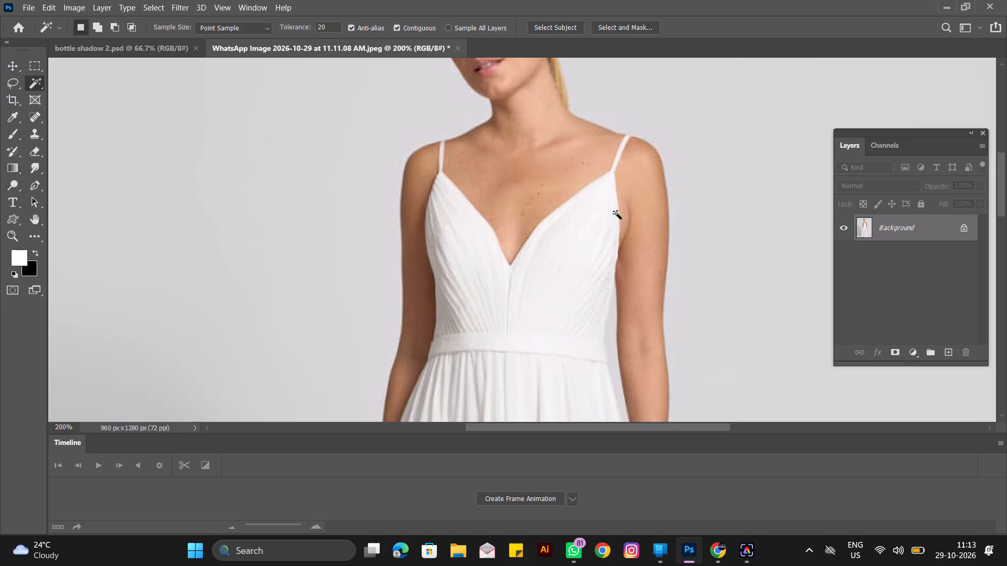
Duplicate the Background layer.
drag(923, 228, 947, 350)
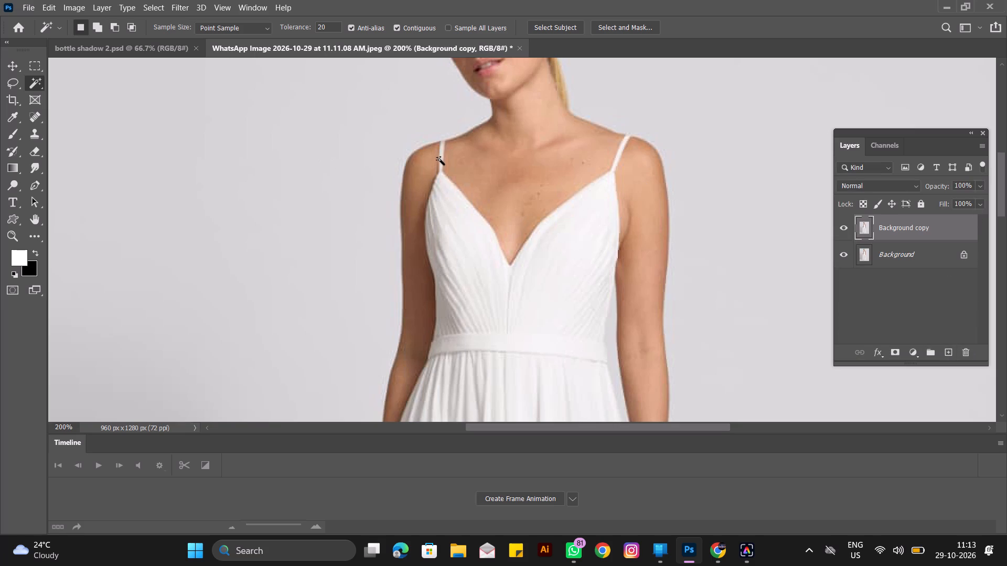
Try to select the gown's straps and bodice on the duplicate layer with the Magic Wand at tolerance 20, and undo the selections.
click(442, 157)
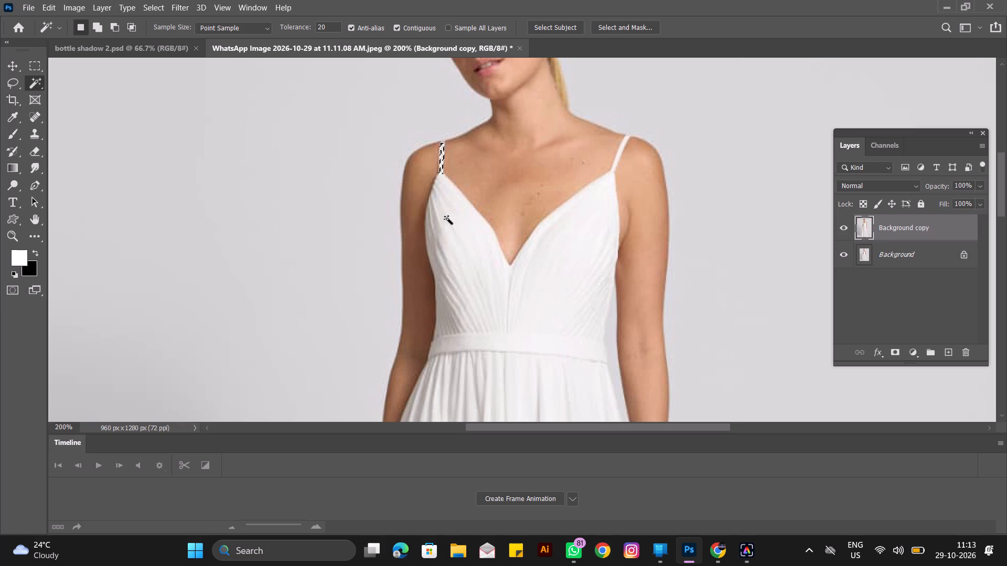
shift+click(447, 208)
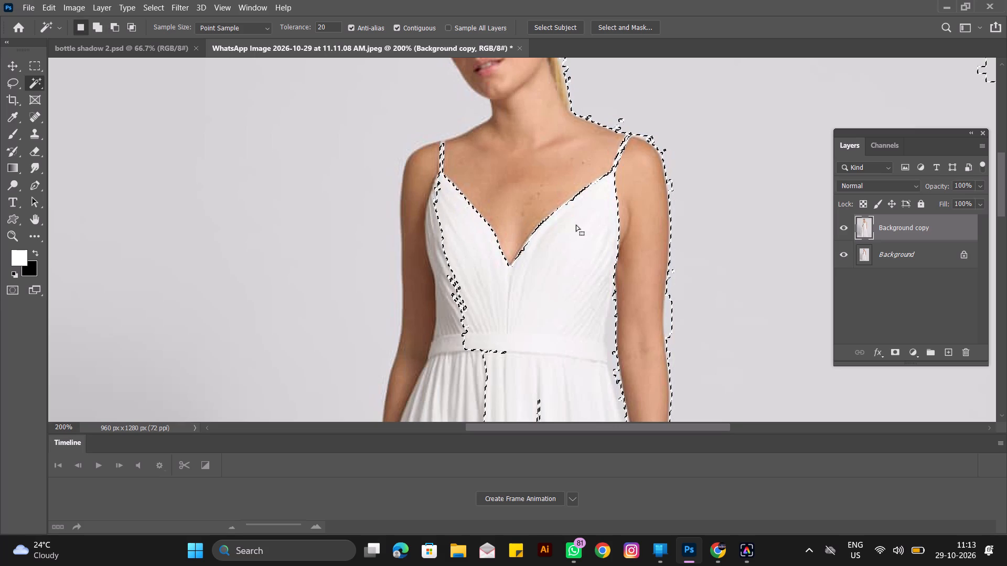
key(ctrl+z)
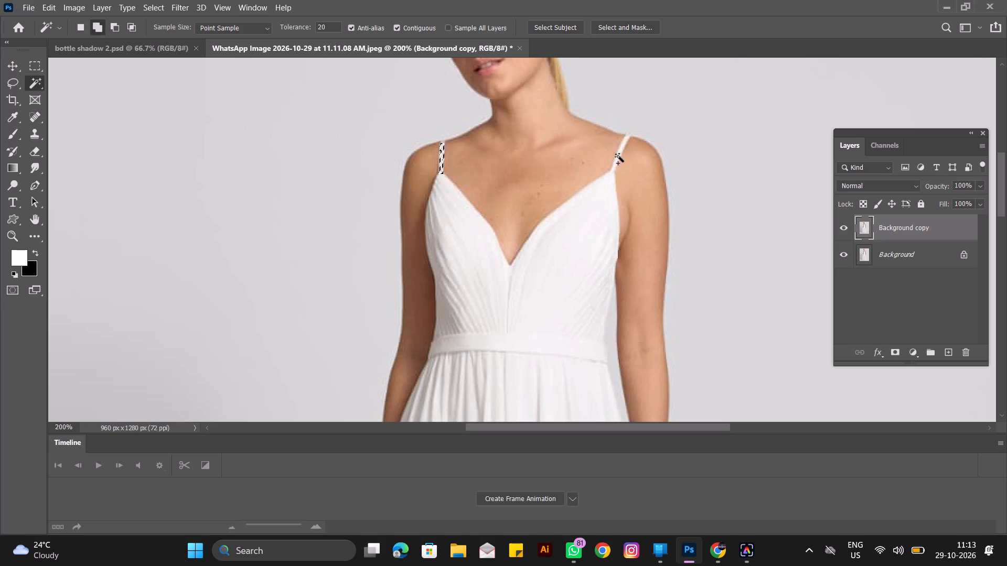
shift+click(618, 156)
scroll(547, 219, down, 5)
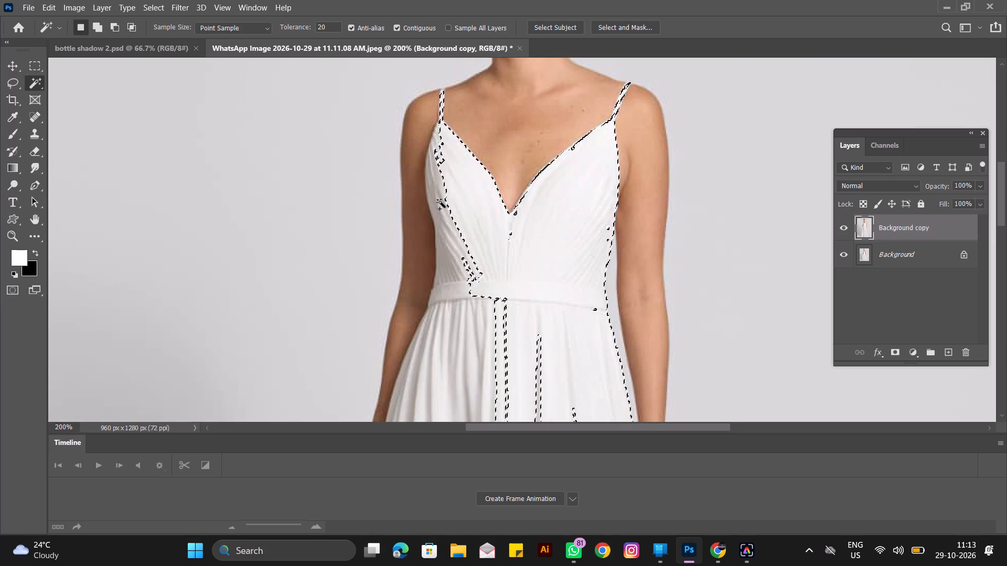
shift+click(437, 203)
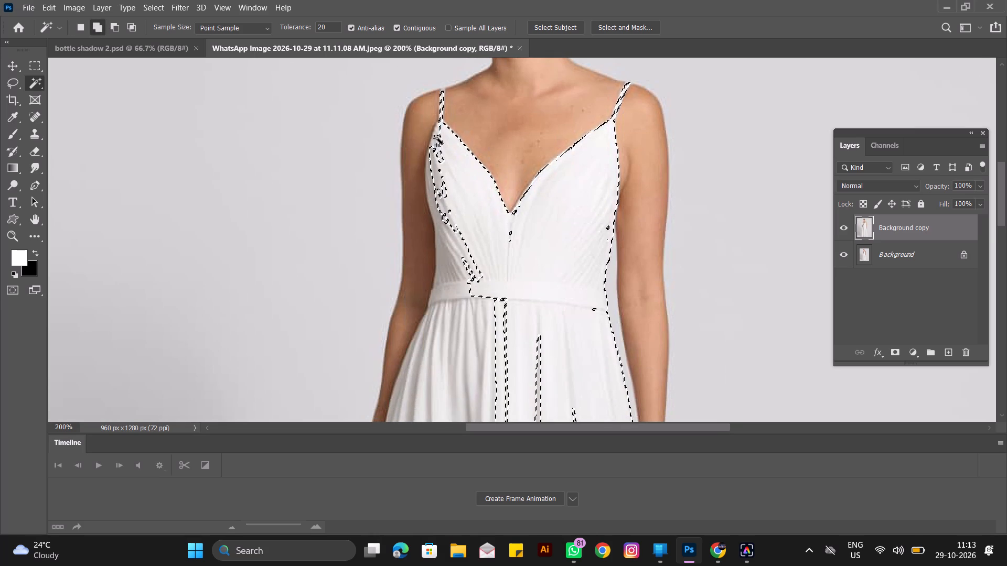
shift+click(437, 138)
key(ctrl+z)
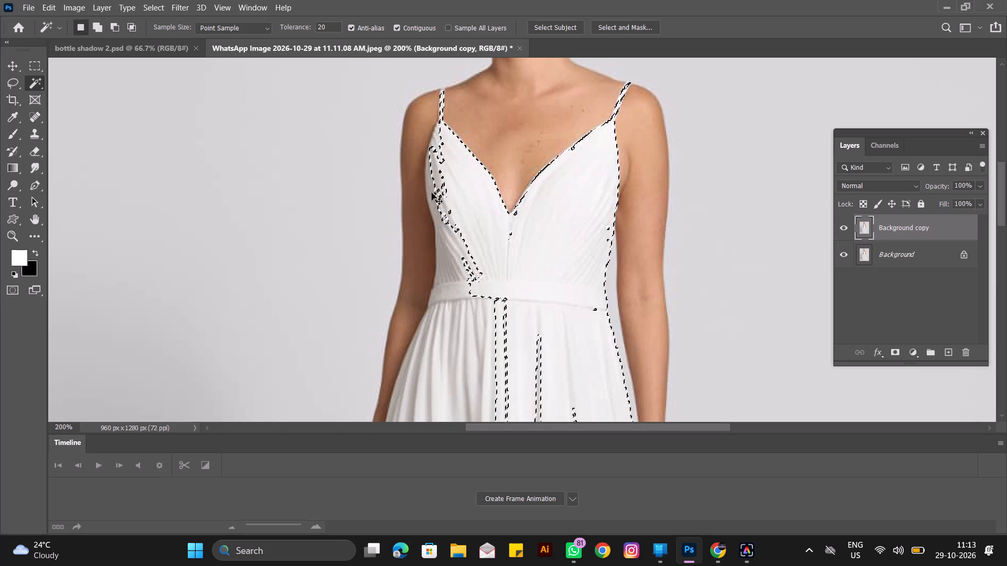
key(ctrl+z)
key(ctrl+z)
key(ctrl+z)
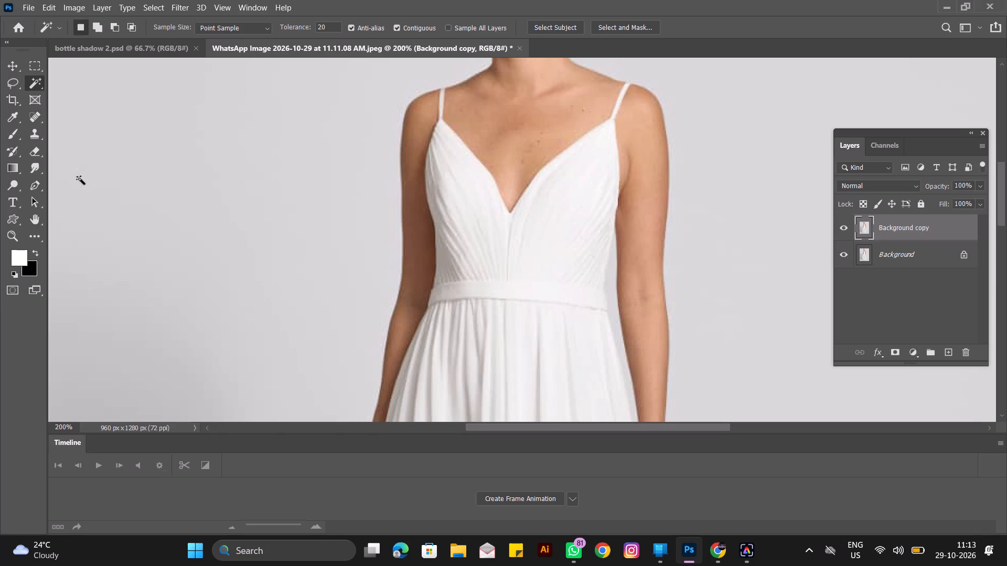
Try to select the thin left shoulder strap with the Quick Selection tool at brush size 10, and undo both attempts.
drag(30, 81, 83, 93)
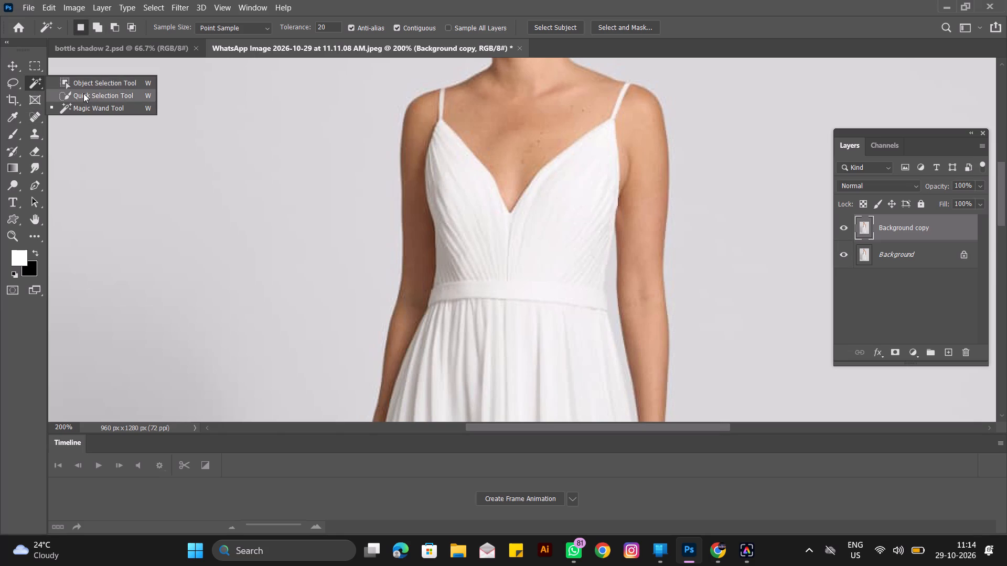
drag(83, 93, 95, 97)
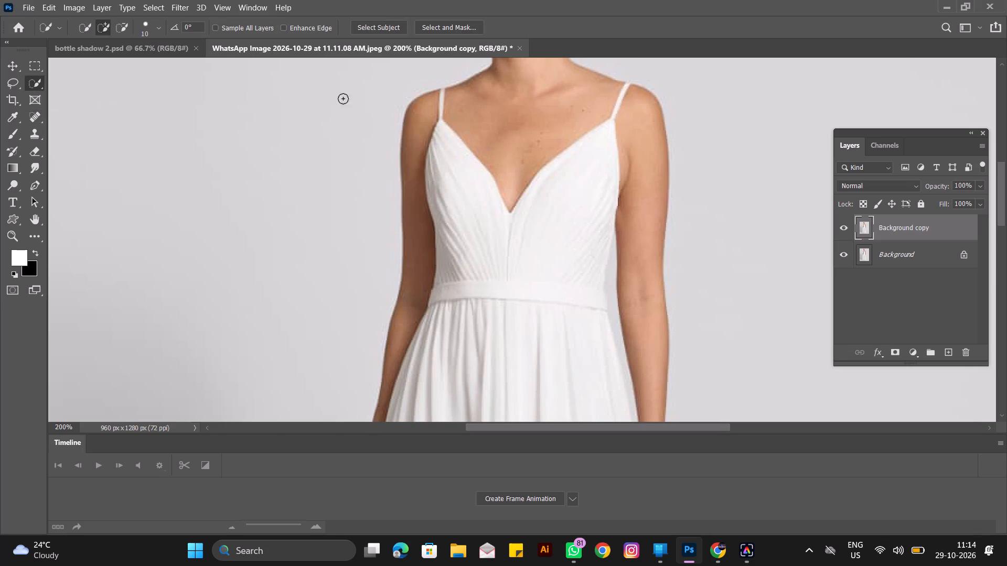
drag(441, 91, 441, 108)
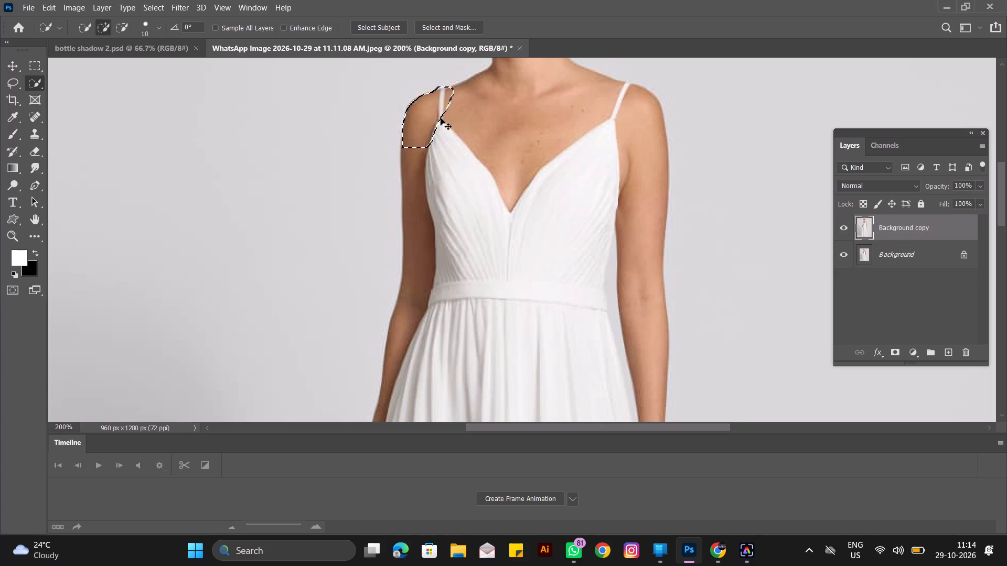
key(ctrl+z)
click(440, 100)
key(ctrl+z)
Select the gown's bodice, waistband and upper skirt with the Quick Selection tool, undoing any stroke that spills onto the arm.
drag(437, 147, 538, 329)
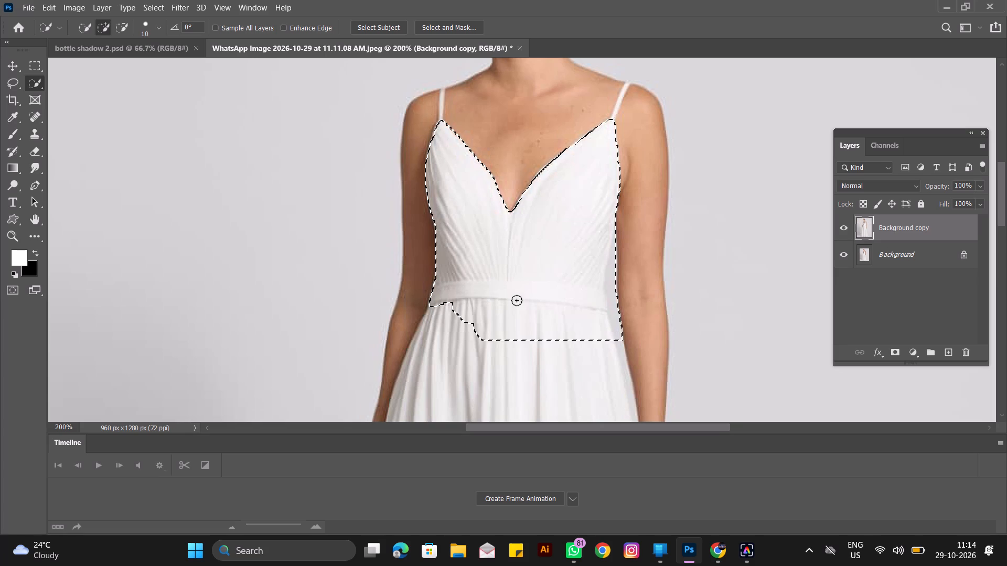
scroll(517, 300, down, 10)
drag(399, 262, 593, 349)
key(ctrl+z)
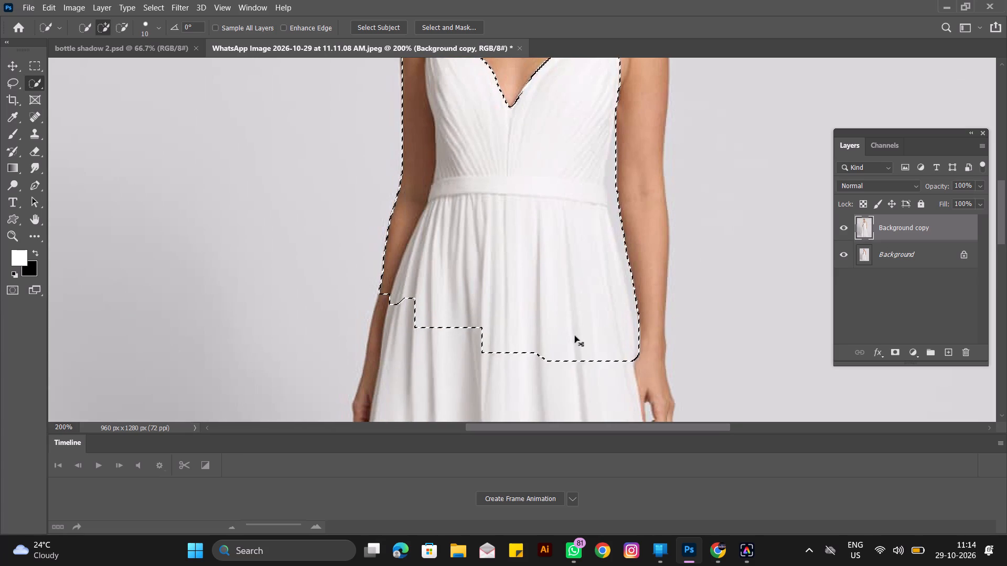
drag(459, 279, 477, 333)
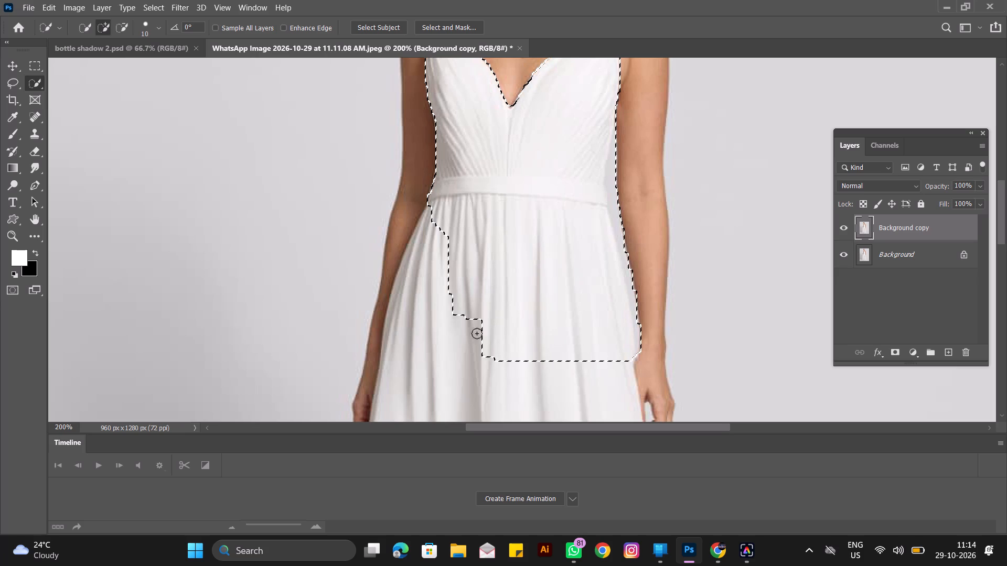
drag(477, 333, 408, 320)
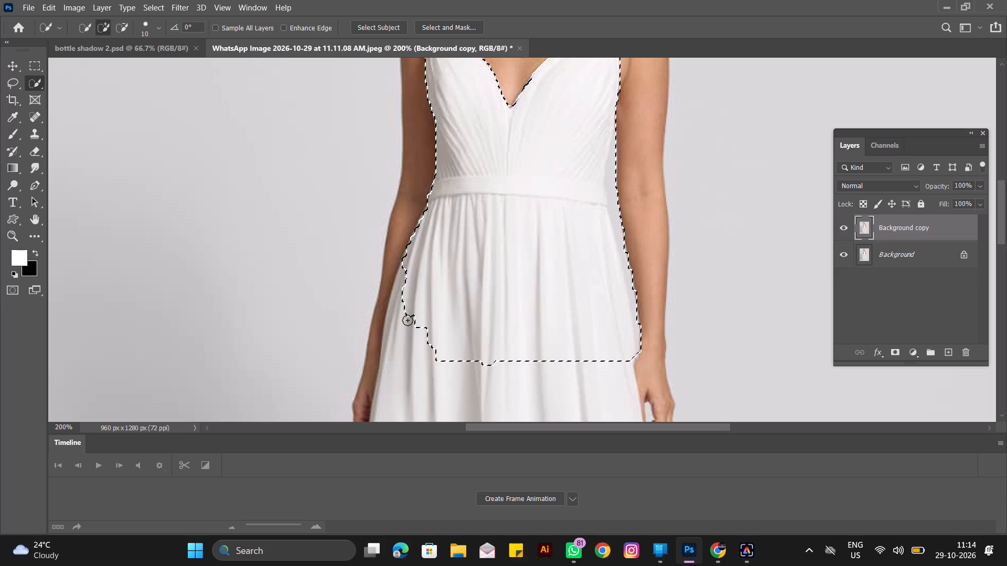
drag(408, 320, 401, 382)
Extend the quick selection down the middle of the skirt, covering the folds out to both side edges.
scroll(417, 362, down, 14)
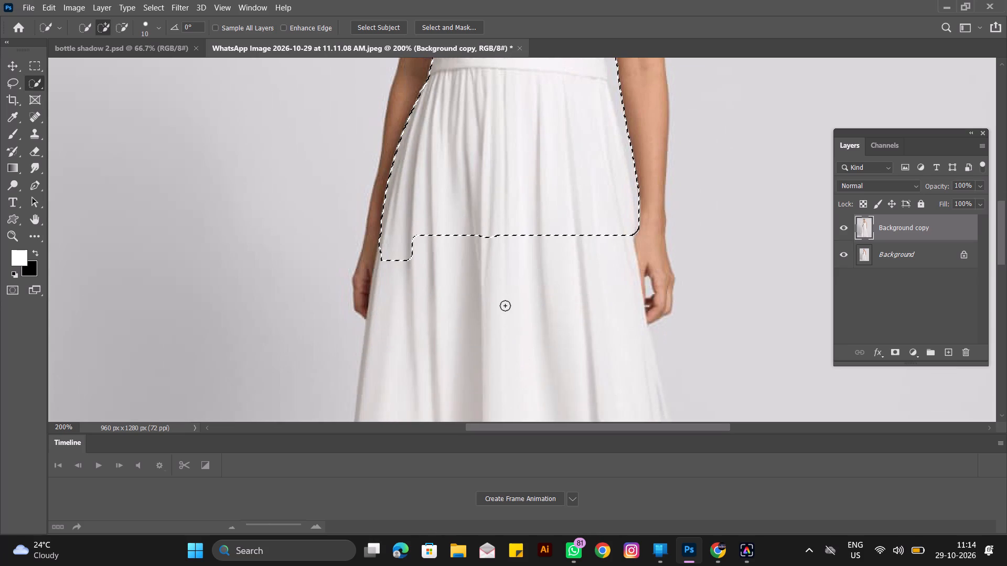
scroll(505, 306, down, 3)
drag(404, 297, 629, 397)
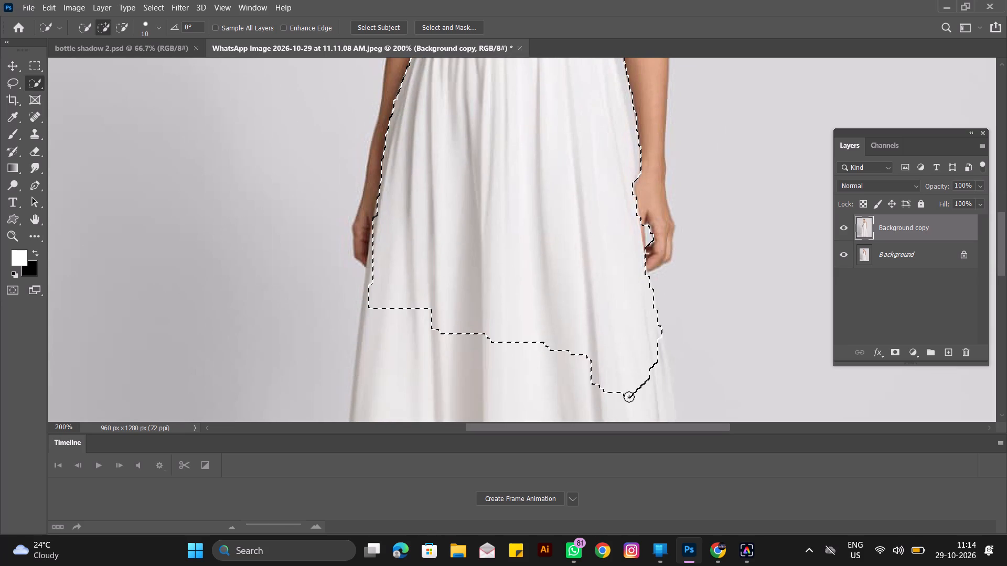
drag(629, 397, 626, 393)
scroll(574, 326, down, 10)
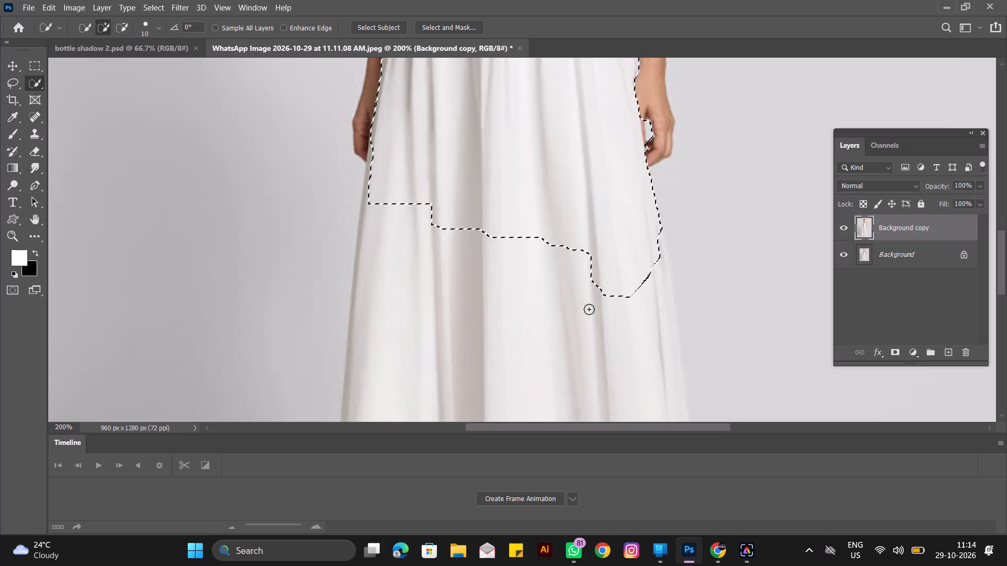
scroll(590, 308, down, 9)
drag(646, 256, 554, 329)
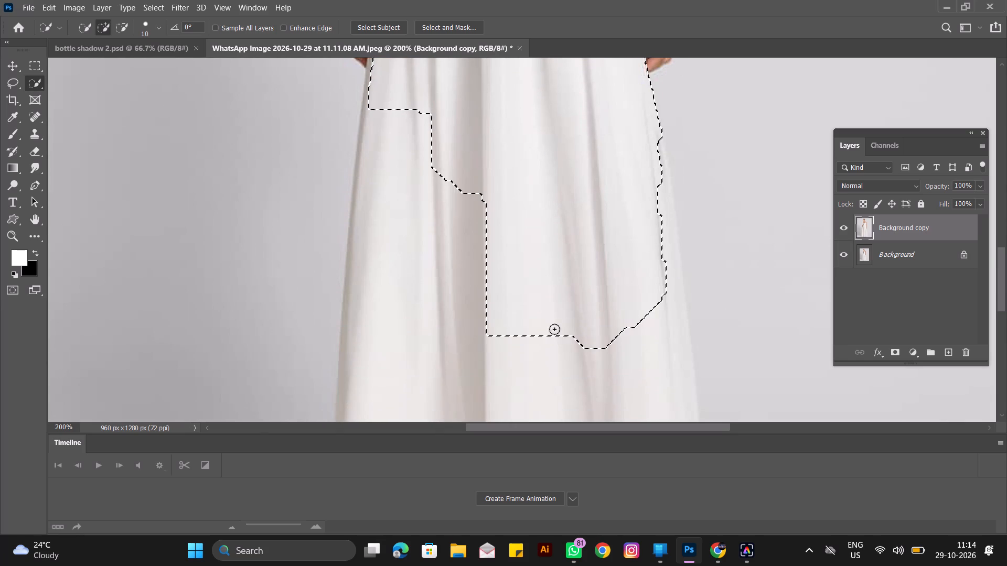
drag(554, 329, 381, 285)
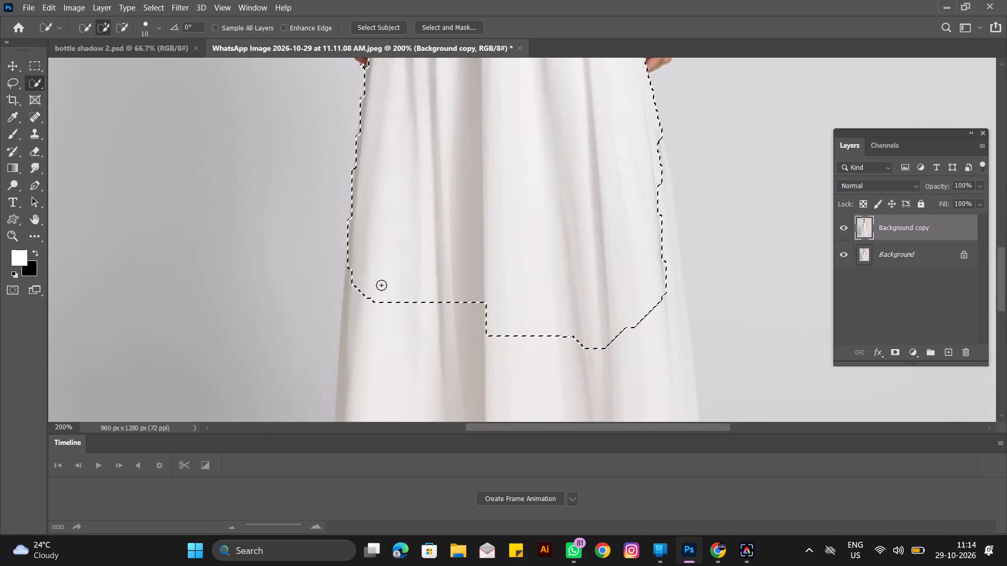
drag(381, 285, 356, 388)
drag(357, 358, 344, 410)
drag(442, 343, 529, 366)
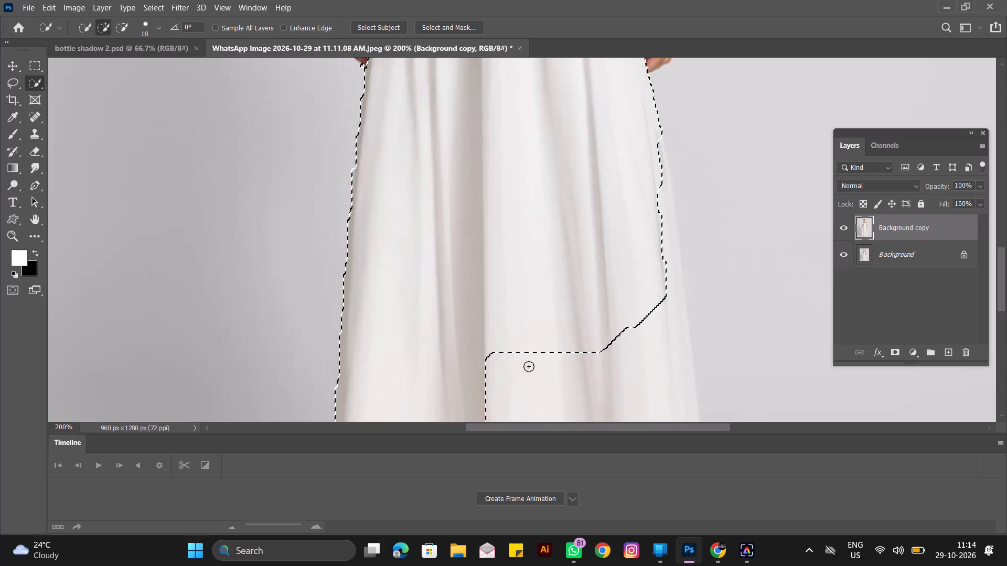
drag(529, 366, 675, 242)
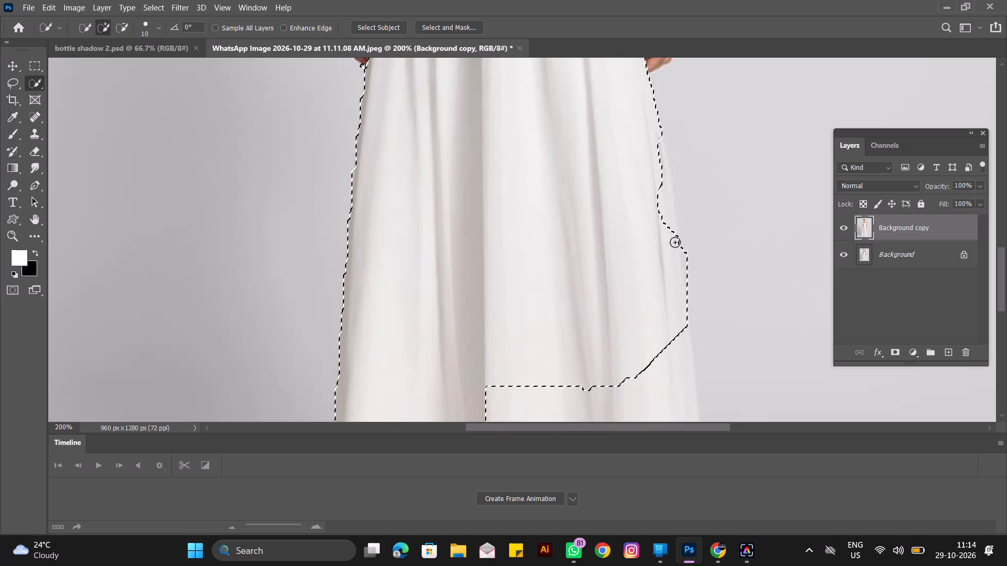
drag(675, 242, 656, 140)
Extend the quick selection over the lower skirt down to the hem and the right-hand side panel.
scroll(641, 215, down, 8)
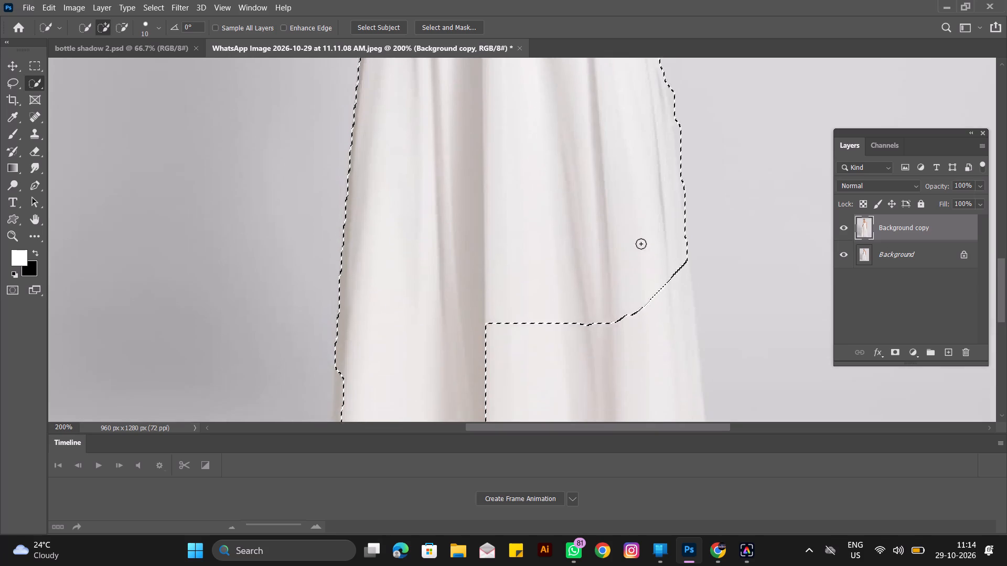
scroll(641, 244, down, 15)
drag(480, 156, 628, 297)
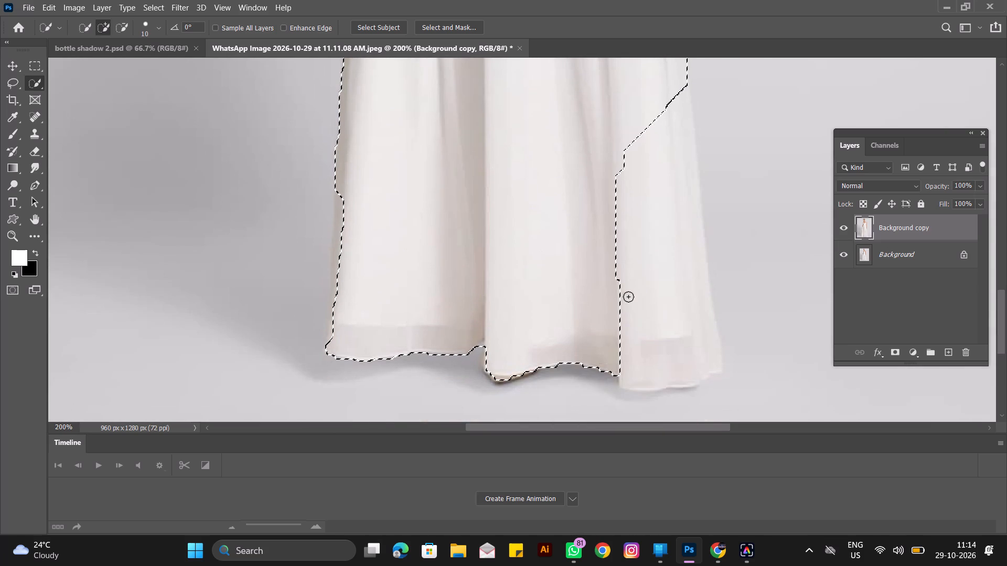
drag(628, 297, 663, 360)
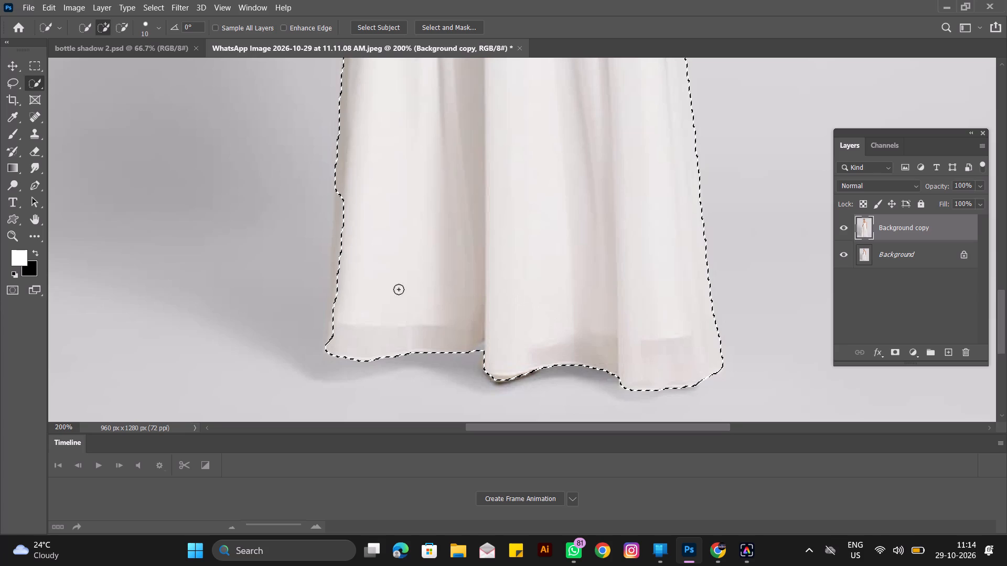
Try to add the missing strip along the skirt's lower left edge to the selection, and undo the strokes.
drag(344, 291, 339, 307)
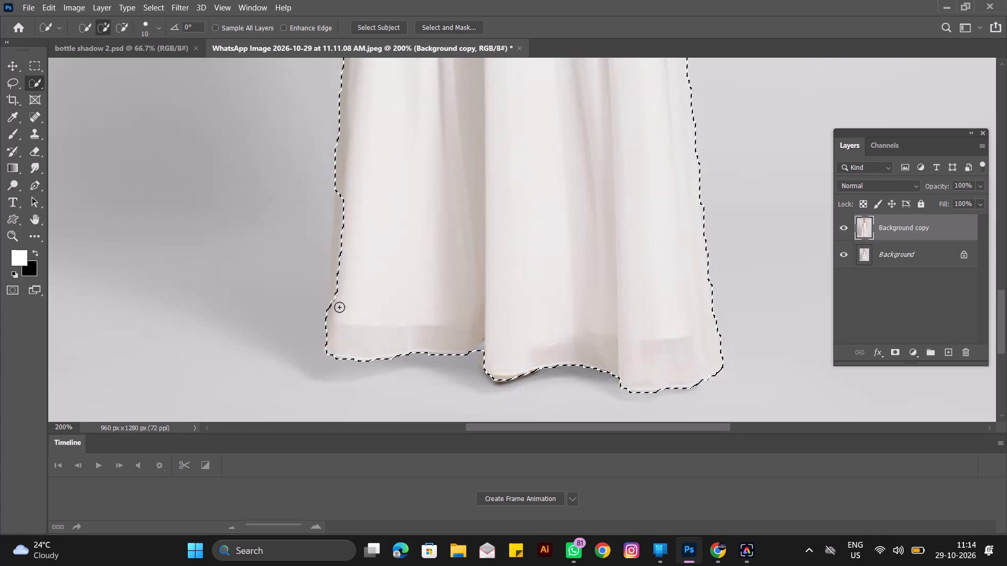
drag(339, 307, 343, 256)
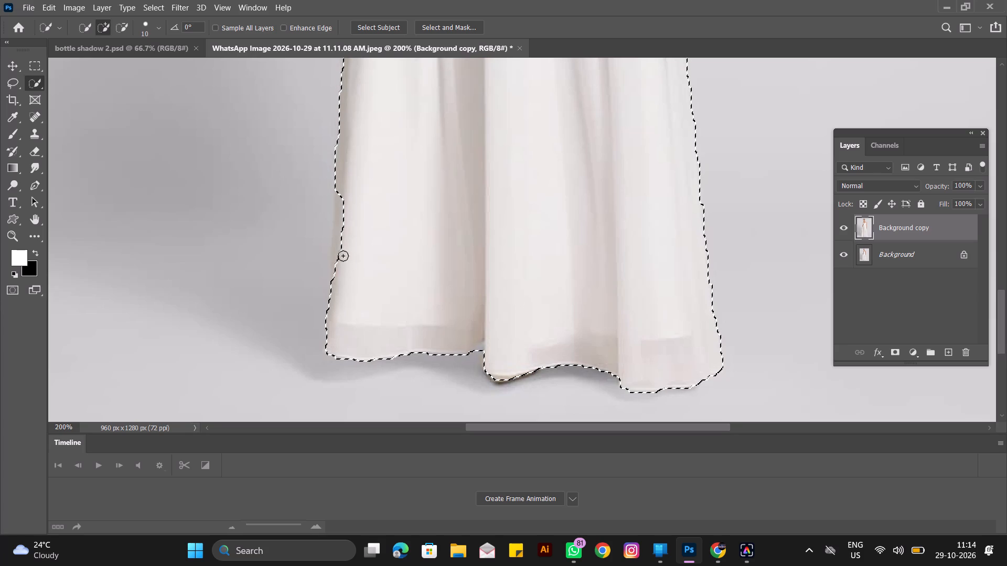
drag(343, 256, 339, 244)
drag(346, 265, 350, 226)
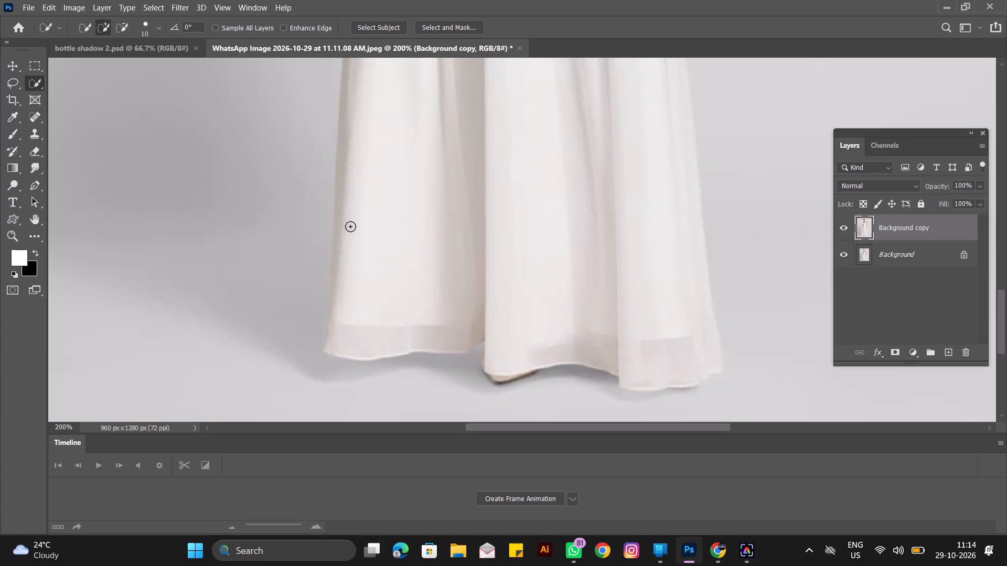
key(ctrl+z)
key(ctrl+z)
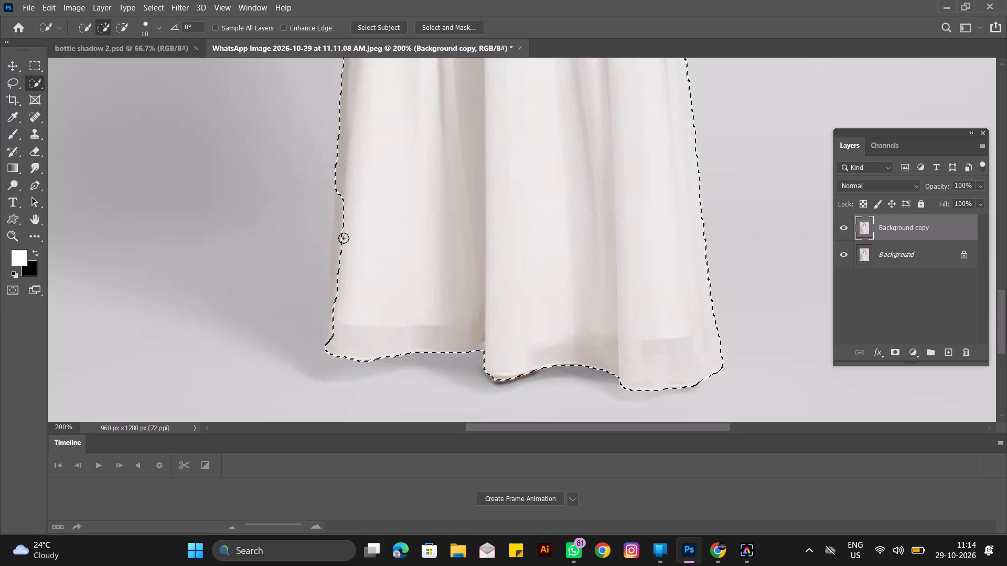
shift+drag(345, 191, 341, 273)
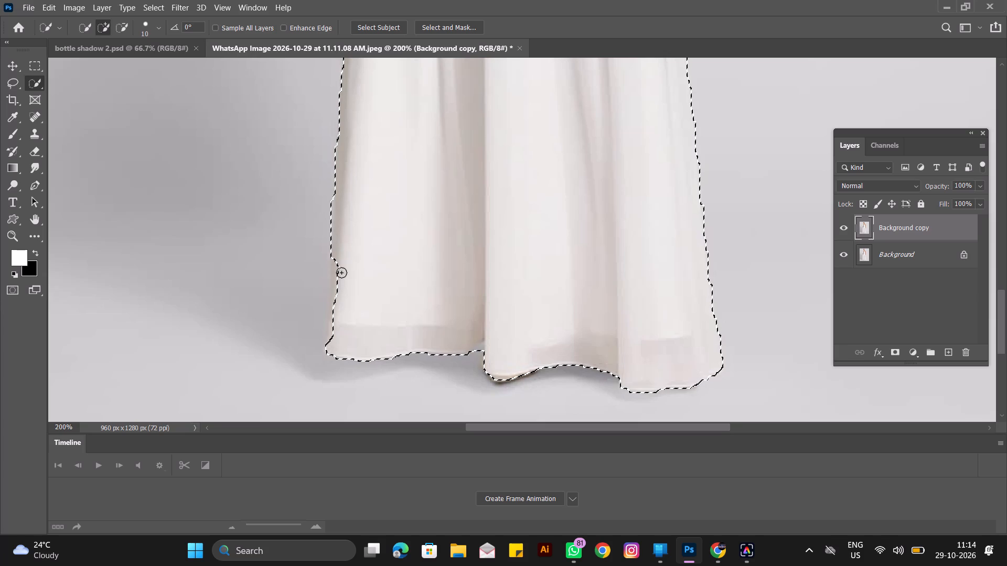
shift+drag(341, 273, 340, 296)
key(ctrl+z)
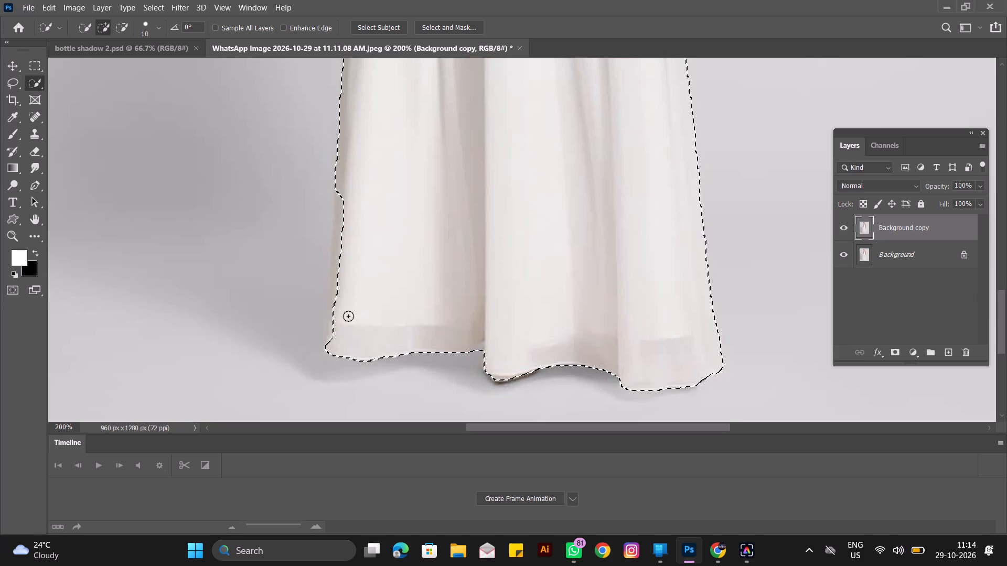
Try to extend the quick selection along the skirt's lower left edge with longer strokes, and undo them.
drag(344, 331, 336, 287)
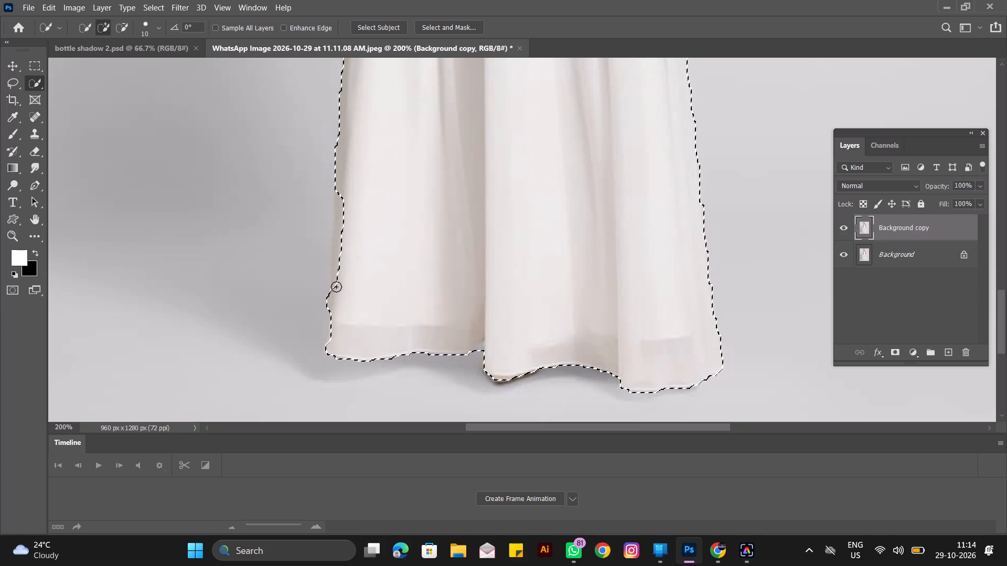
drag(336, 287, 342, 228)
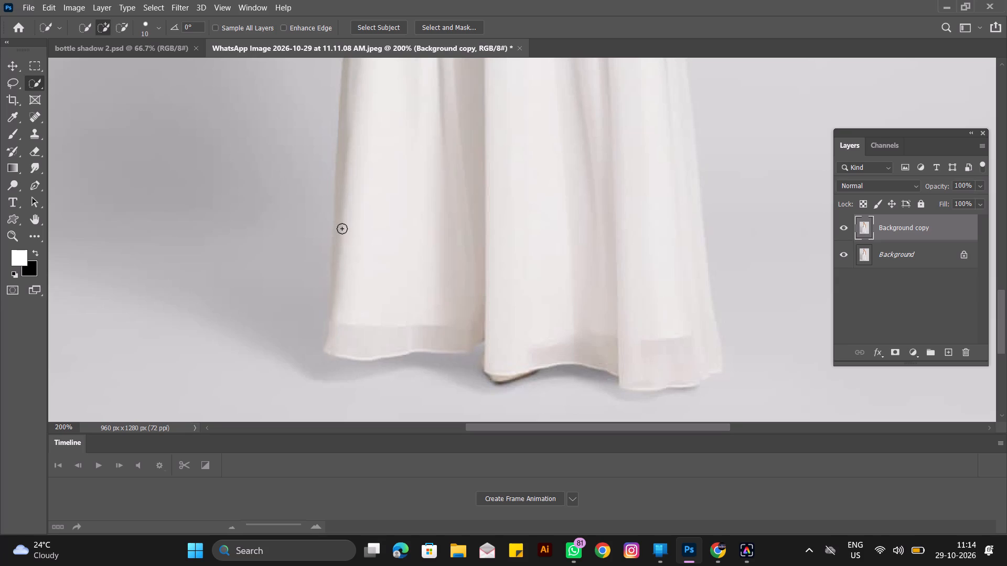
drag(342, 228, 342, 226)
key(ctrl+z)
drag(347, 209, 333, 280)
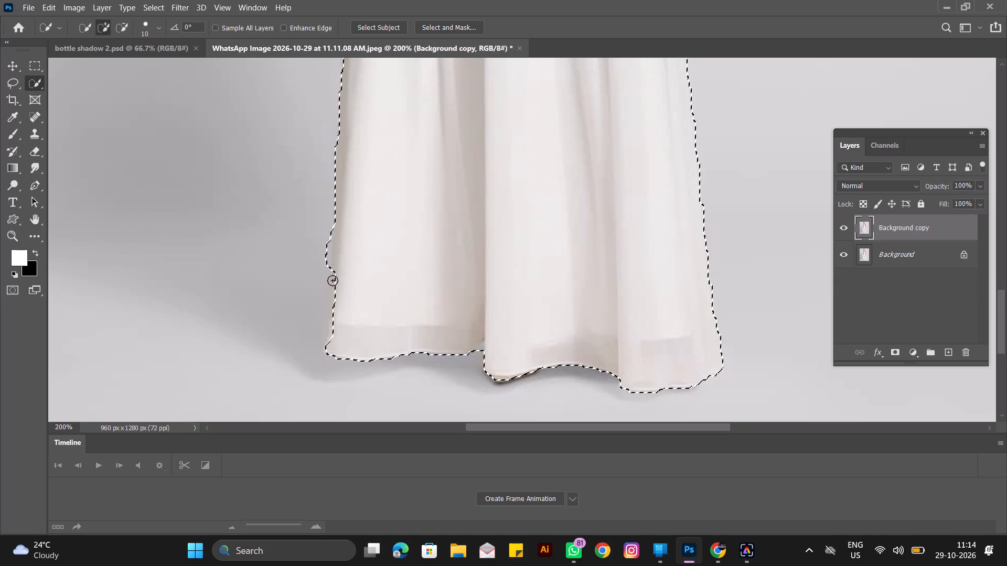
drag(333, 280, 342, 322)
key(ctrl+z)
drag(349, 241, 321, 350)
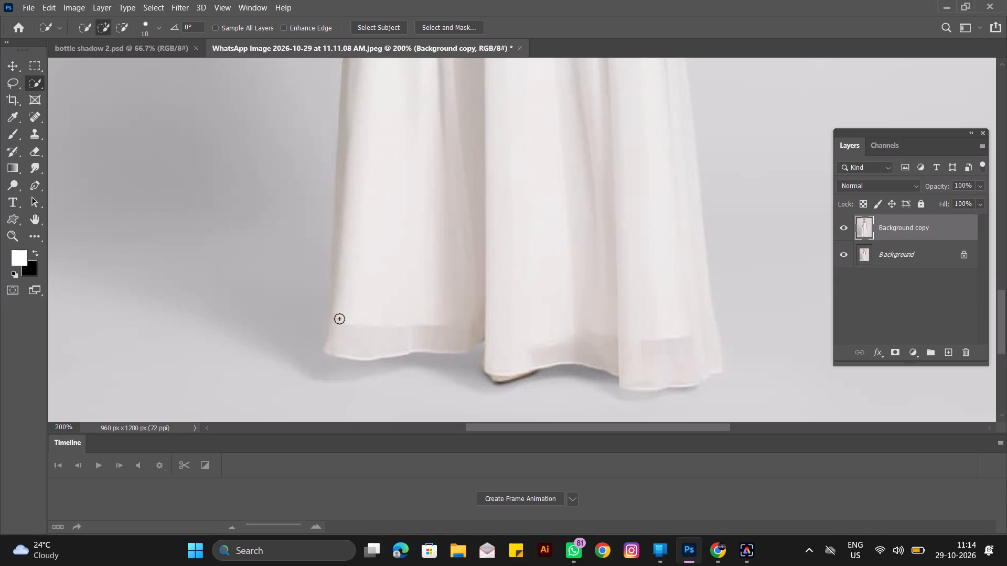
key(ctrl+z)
Add the missing strip along the skirt's lower left edge in small touches, undoing the last stroke.
click(330, 301)
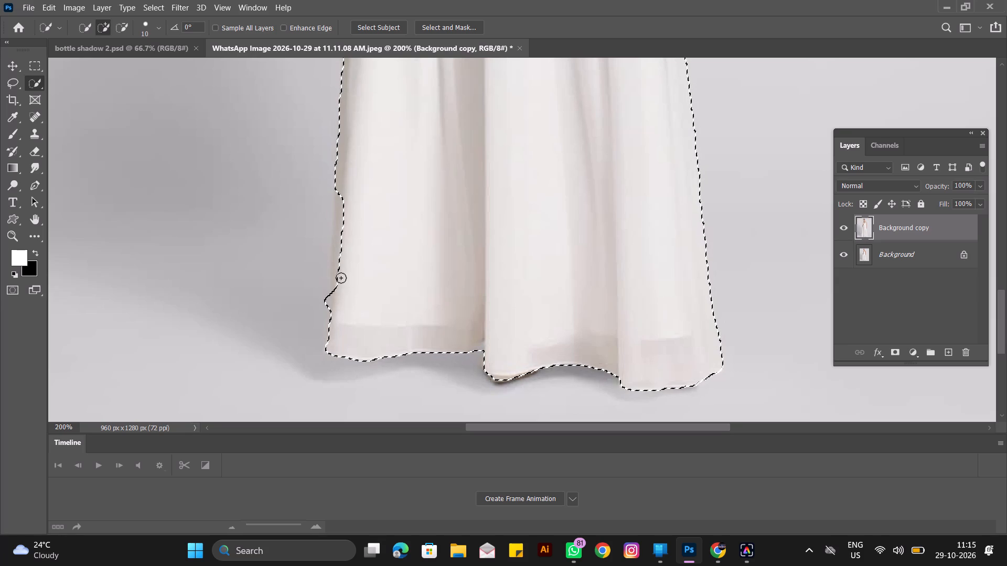
click(339, 275)
click(336, 270)
click(337, 266)
drag(338, 260, 343, 243)
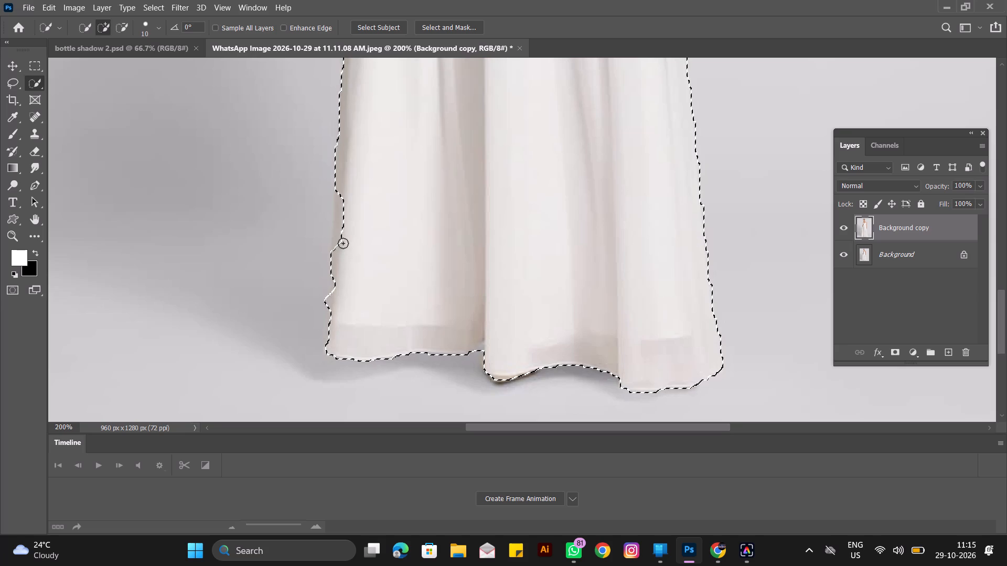
drag(343, 243, 351, 224)
click(333, 301)
drag(340, 279, 336, 297)
drag(335, 285, 334, 304)
drag(334, 304, 333, 324)
key(ctrl+z)
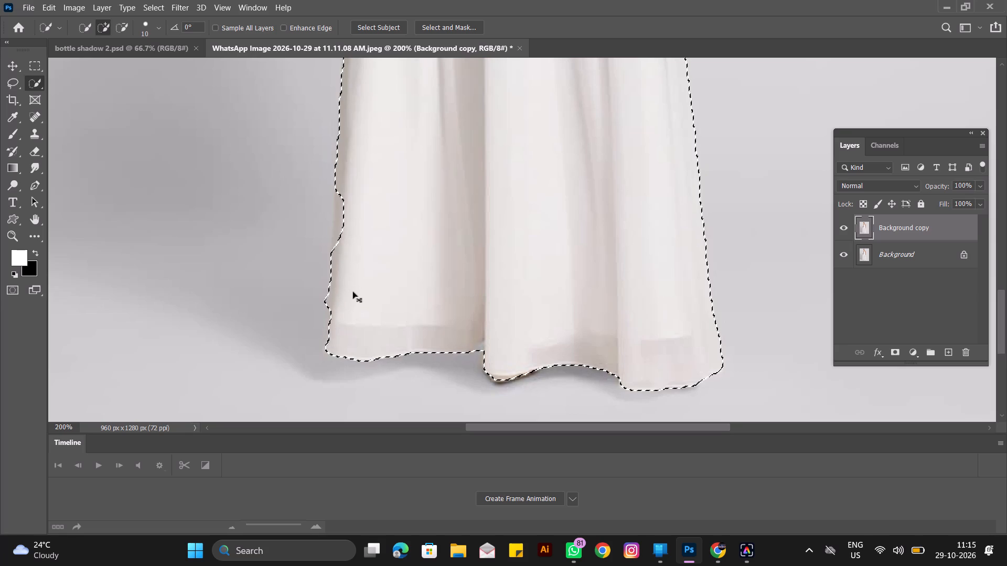
Add both shoulder straps to the gown selection with the Magic Wand tool at tolerance 20.
scroll(482, 187, up, 20)
scroll(482, 187, up, 10)
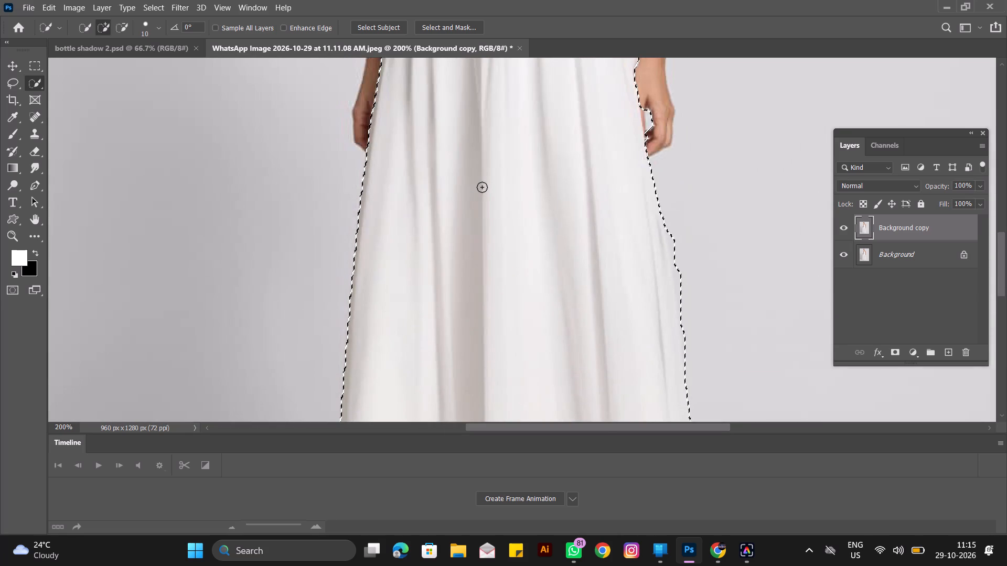
scroll(482, 187, up, 6)
scroll(482, 187, up, 20)
scroll(482, 187, up, 15)
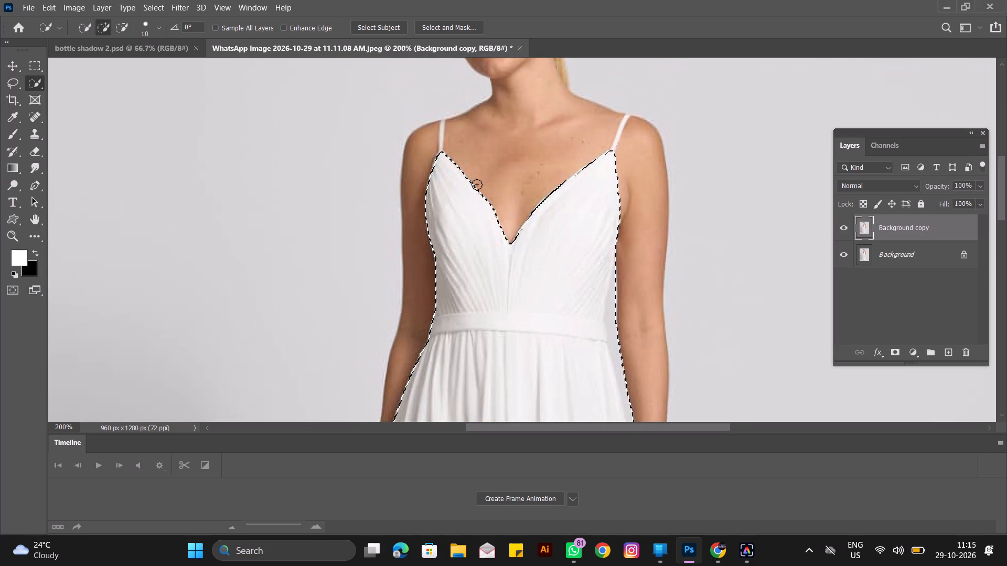
drag(35, 80, 43, 80)
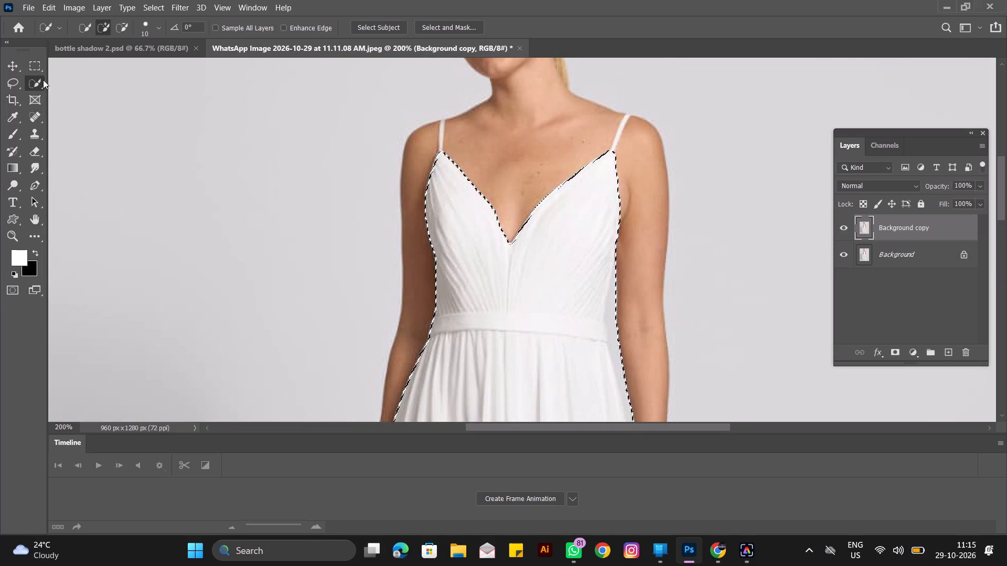
drag(43, 80, 83, 103)
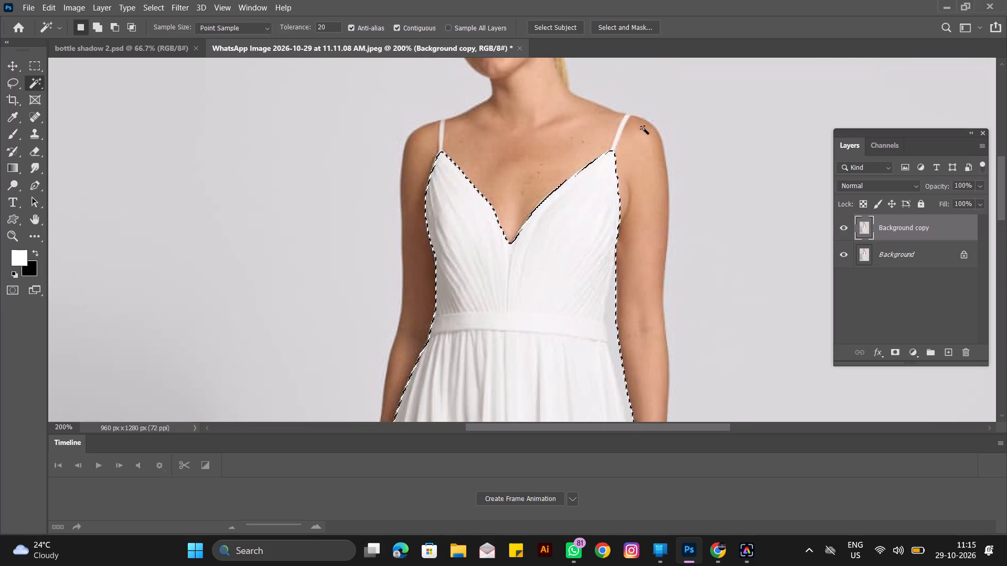
shift+click(626, 120)
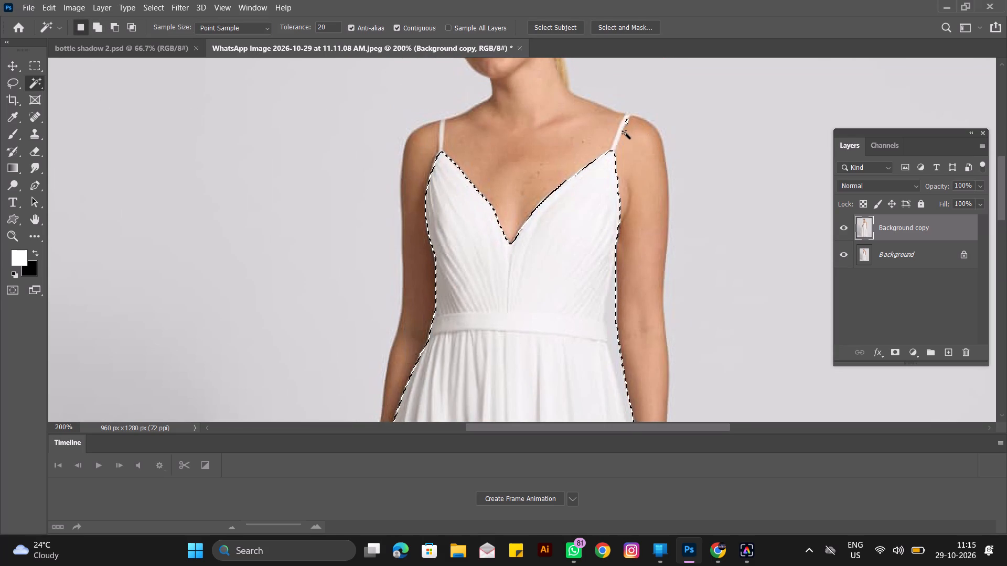
shift+click(624, 127)
shift+click(619, 134)
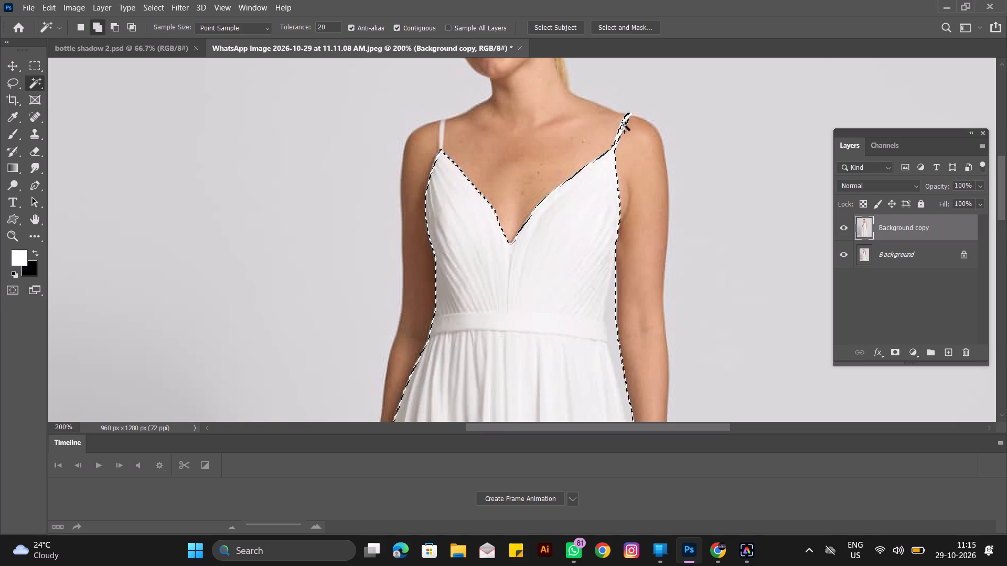
shift+click(442, 132)
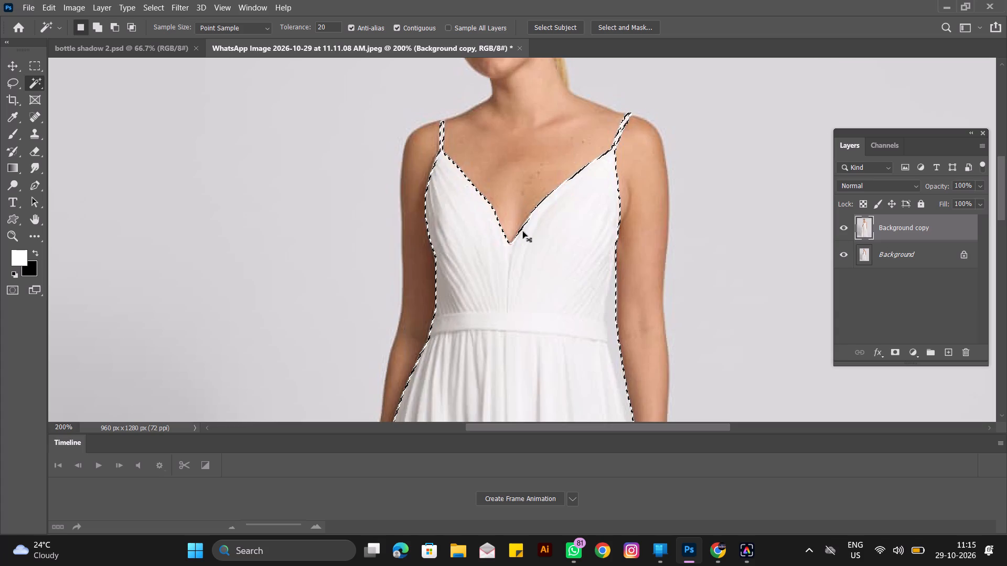
Add the unselected top end of the left shoulder strap to the selection at 500% zoom.
key(ctrl+plus)
key(ctrl+plus)
key(ctrl+plus)
key(ctrl+plus)
scroll(406, 203, up, 16)
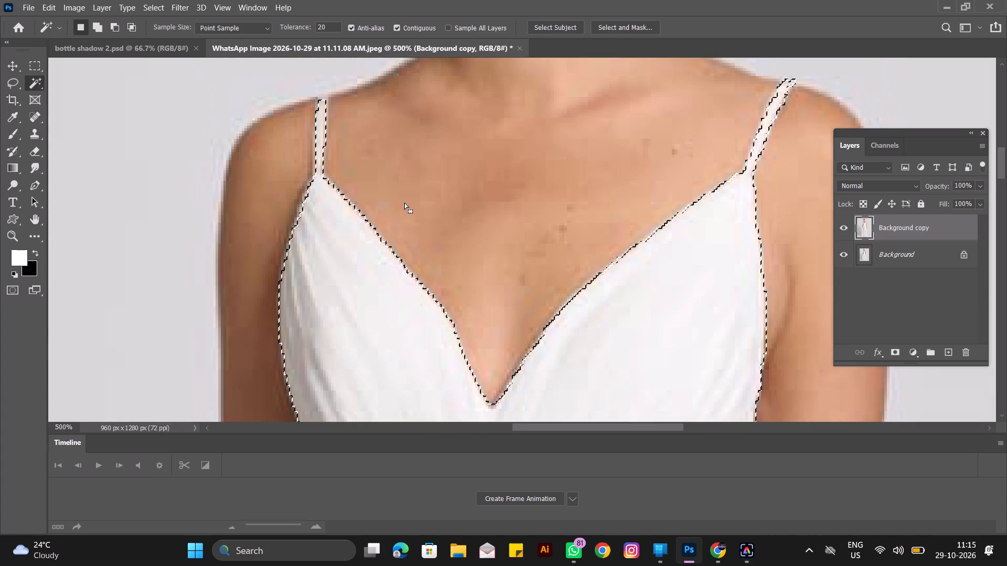
scroll(404, 203, up, 6)
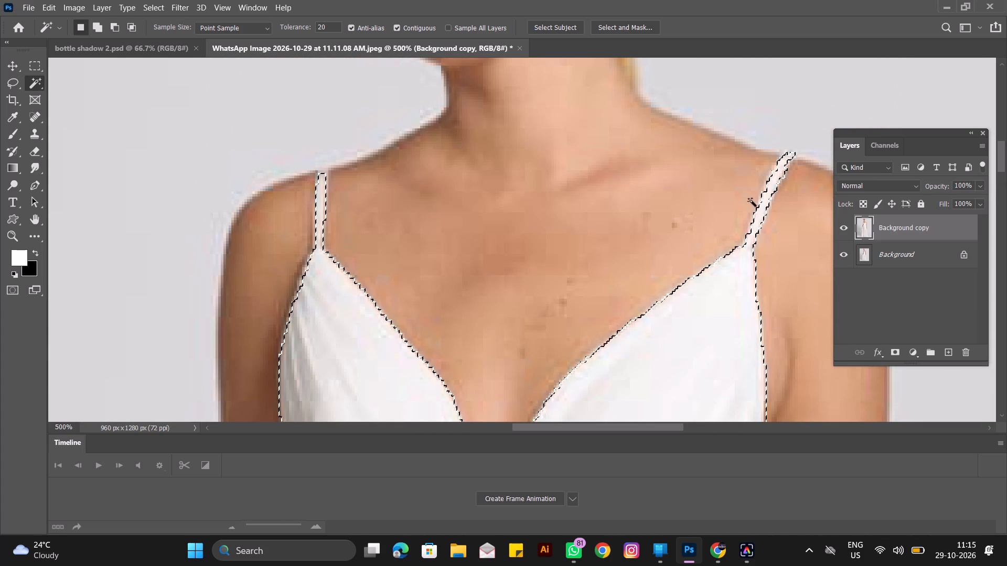
shift+click(322, 172)
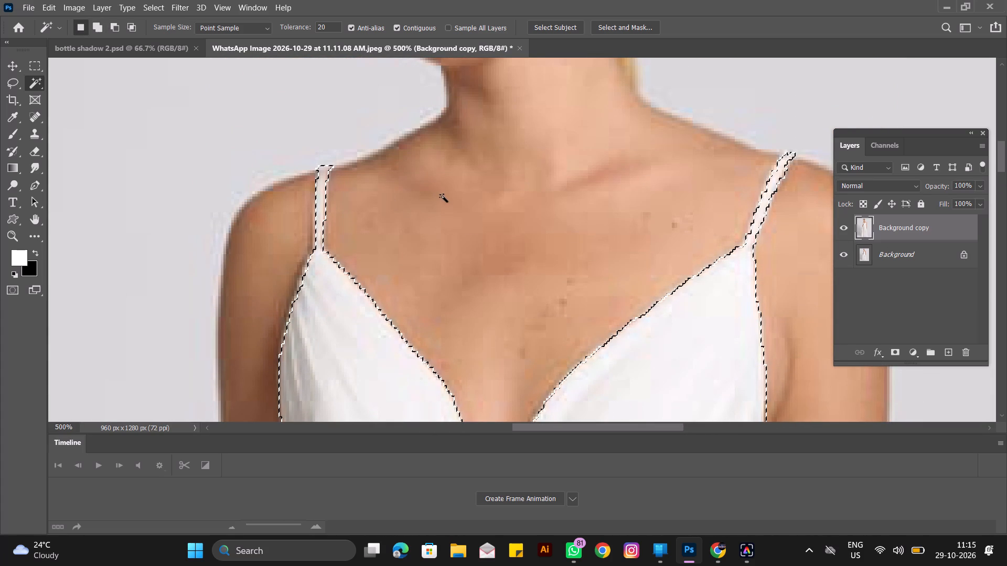
Examine the selection outline along the gown from the neckline past both hands to the hem.
scroll(439, 200, down, 4)
scroll(399, 179, down, 6)
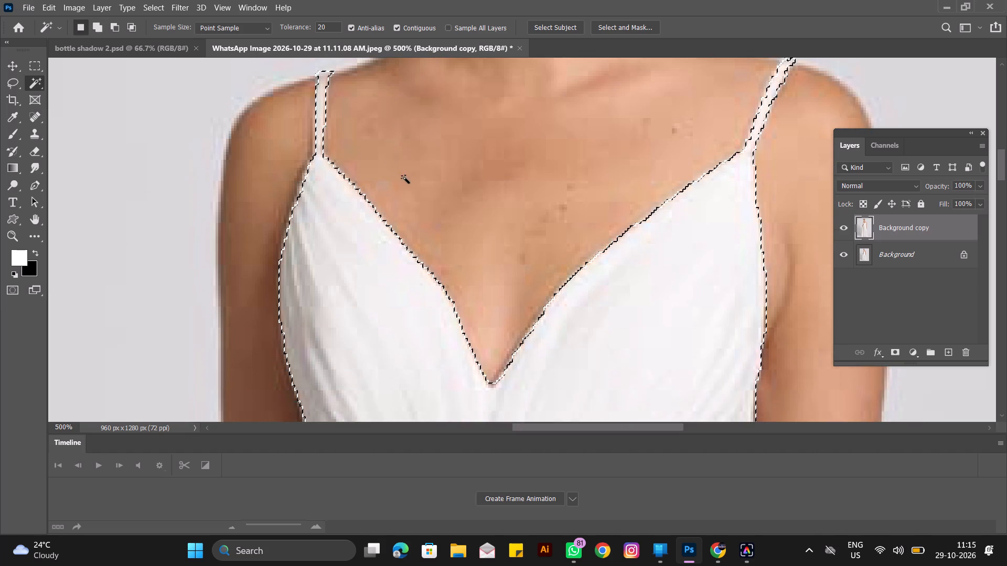
scroll(404, 178, down, 20)
scroll(404, 178, down, 20)
scroll(404, 178, down, 5)
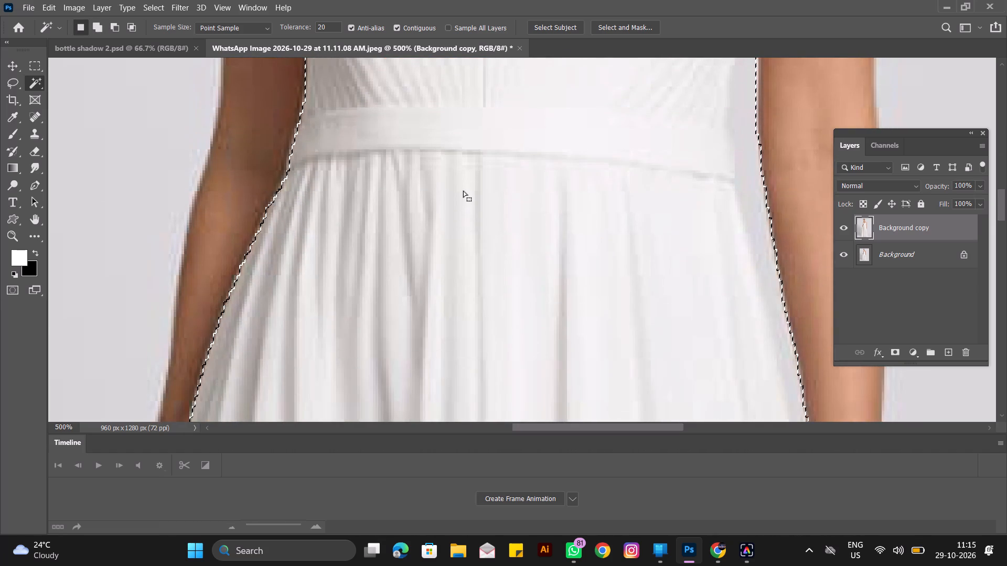
scroll(463, 191, down, 20)
scroll(463, 191, down, 12)
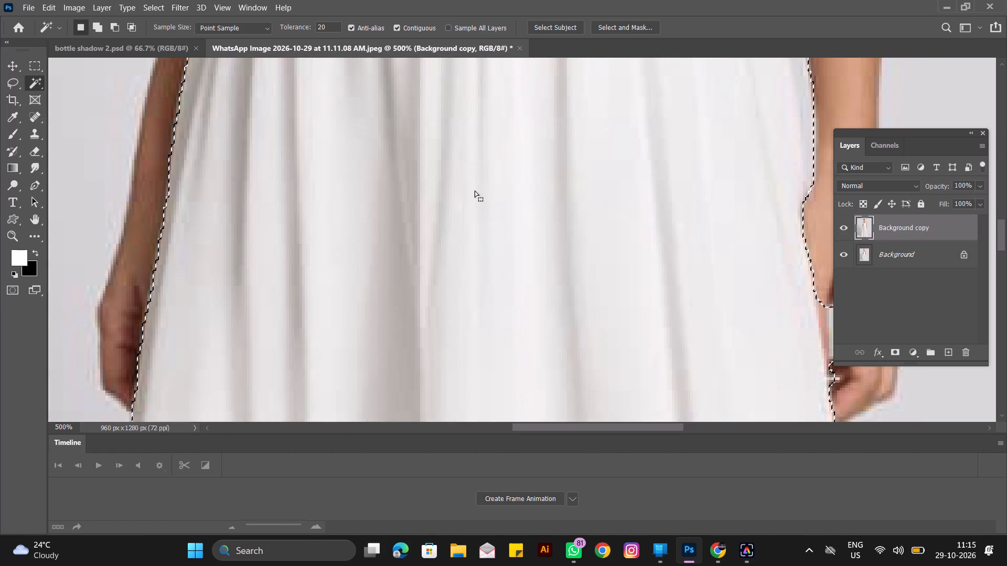
scroll(475, 191, down, 8)
scroll(475, 191, up, 1)
scroll(475, 191, down, 12)
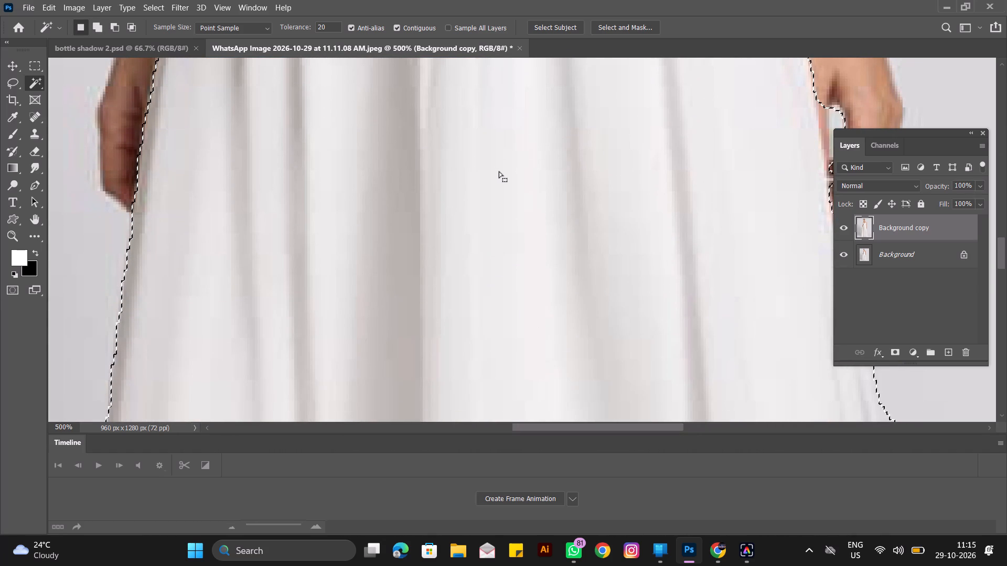
key(ctrl+minus)
key(ctrl+minus)
key(ctrl+minus)
key(ctrl+minus)
key(ctrl+minus)
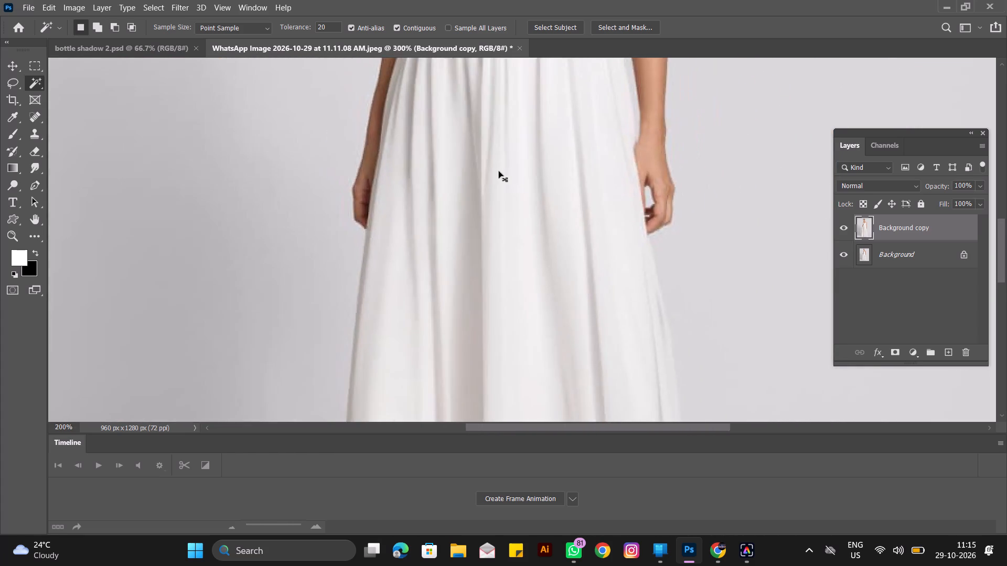
key(ctrl+minus)
key(ctrl+minus)
key(ctrl+minus)
scroll(517, 194, down, 4)
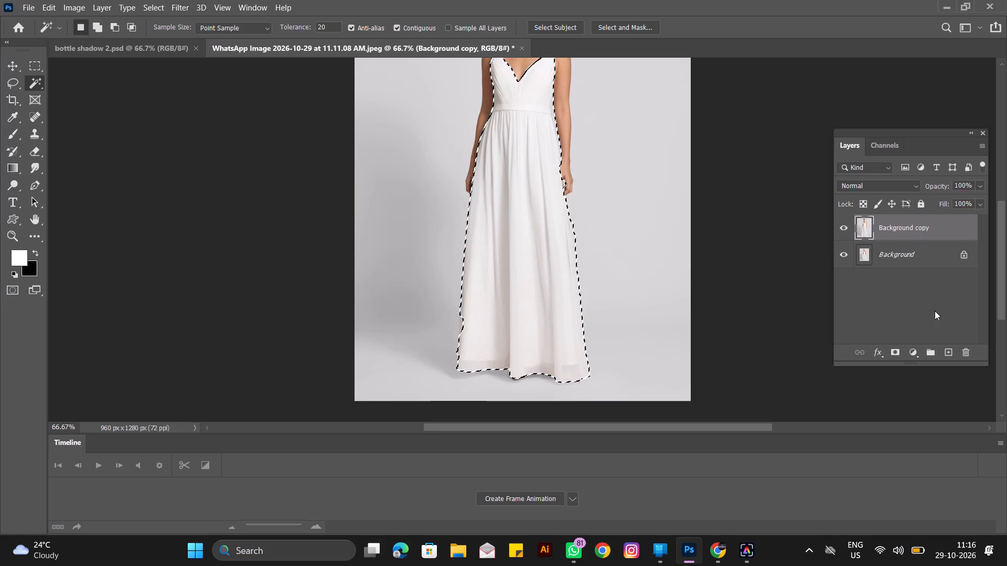
Mask the Background copy layer with the gown selection and duplicate the masked layer.
click(893, 348)
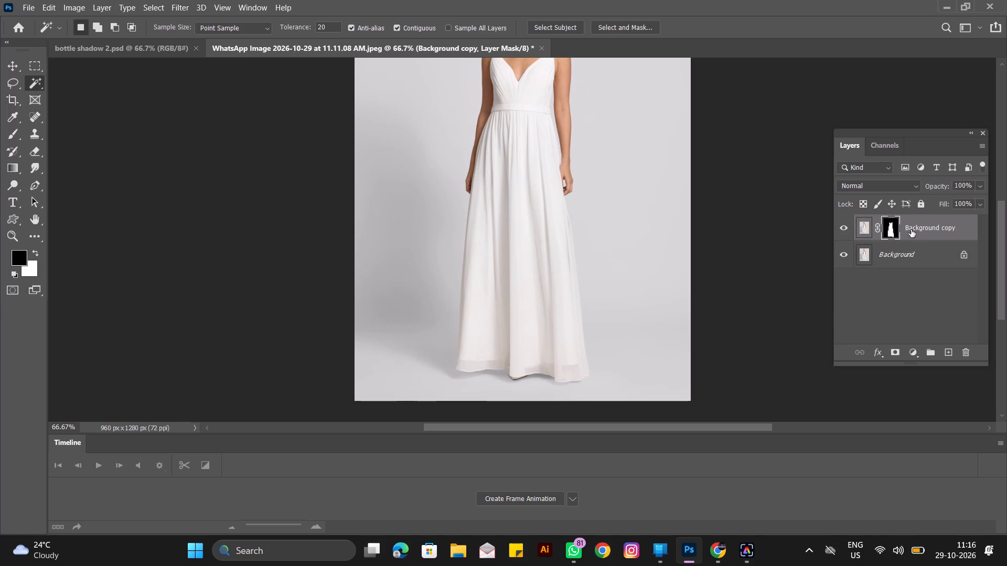
drag(915, 227, 949, 352)
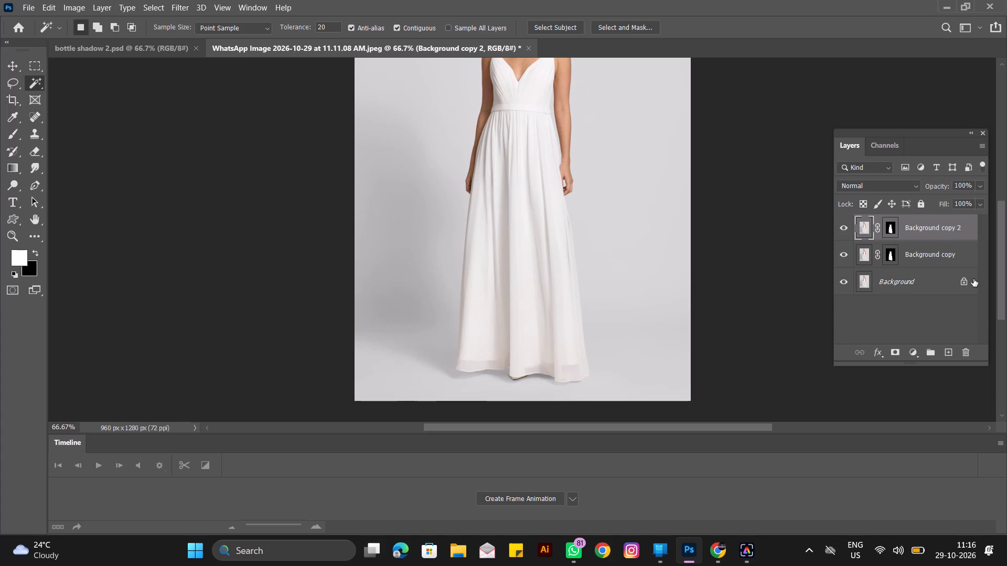
Add a pure red Solid Color fill layer above Background copy and clip it to that masked layer.
click(948, 248)
click(917, 351)
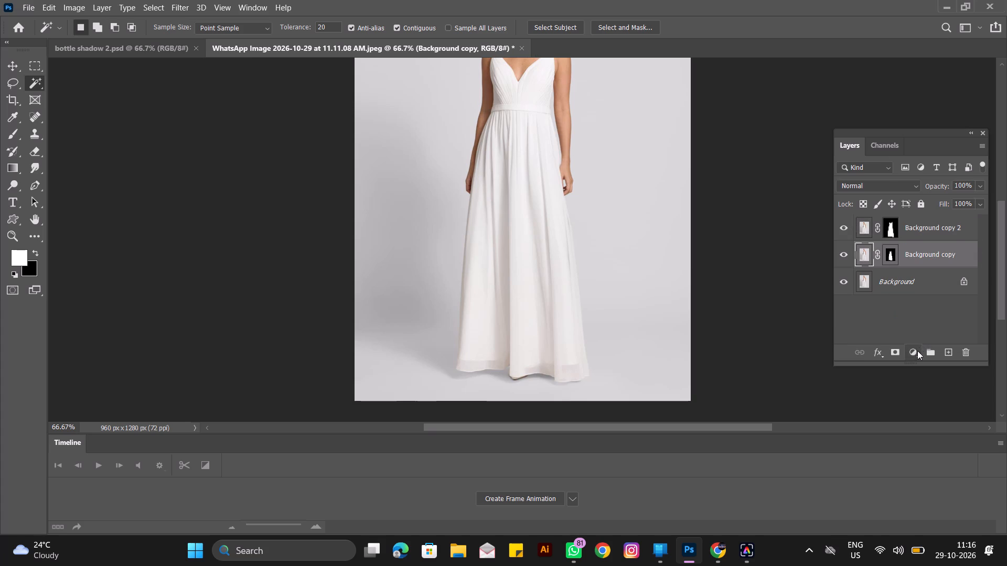
click(931, 124)
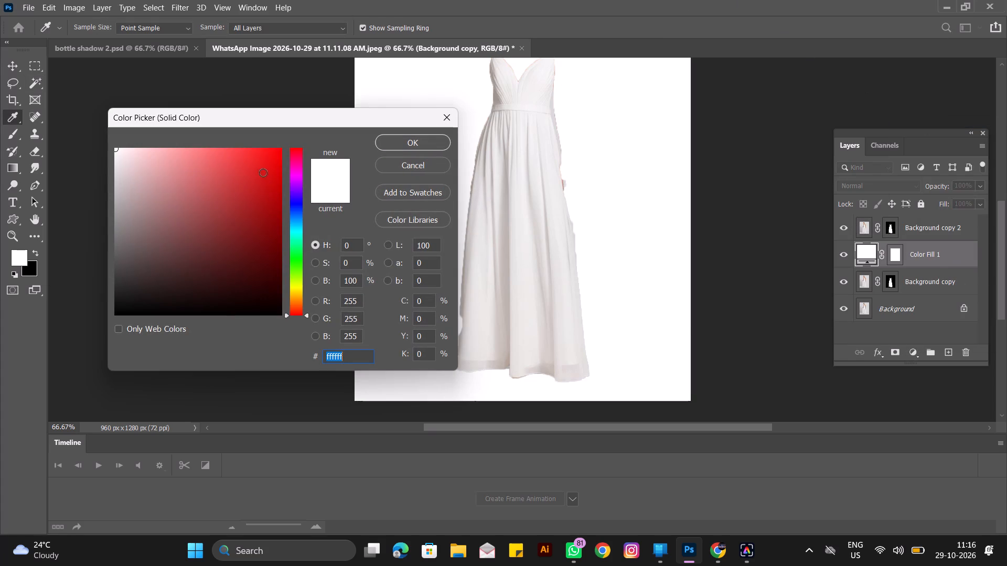
drag(270, 167, 291, 148)
click(390, 142)
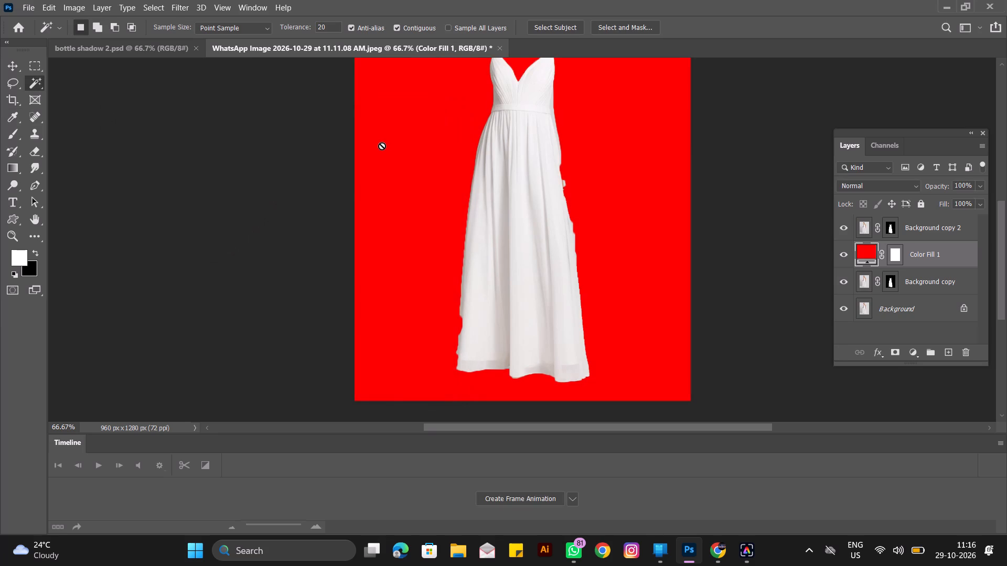
right_click(916, 254)
click(792, 242)
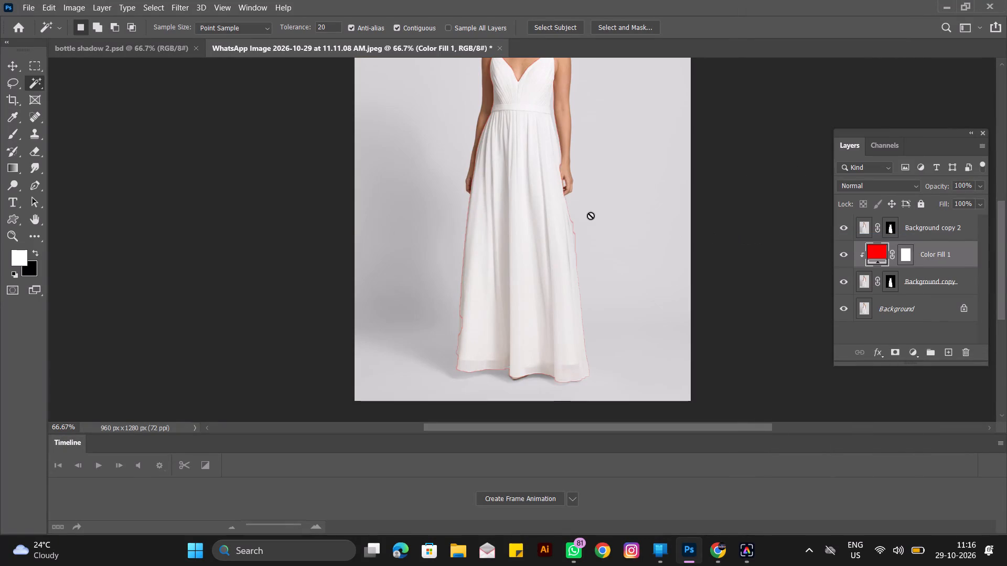
Set the red fill layer's blend mode to Multiply, after trying Darken.
click(866, 181)
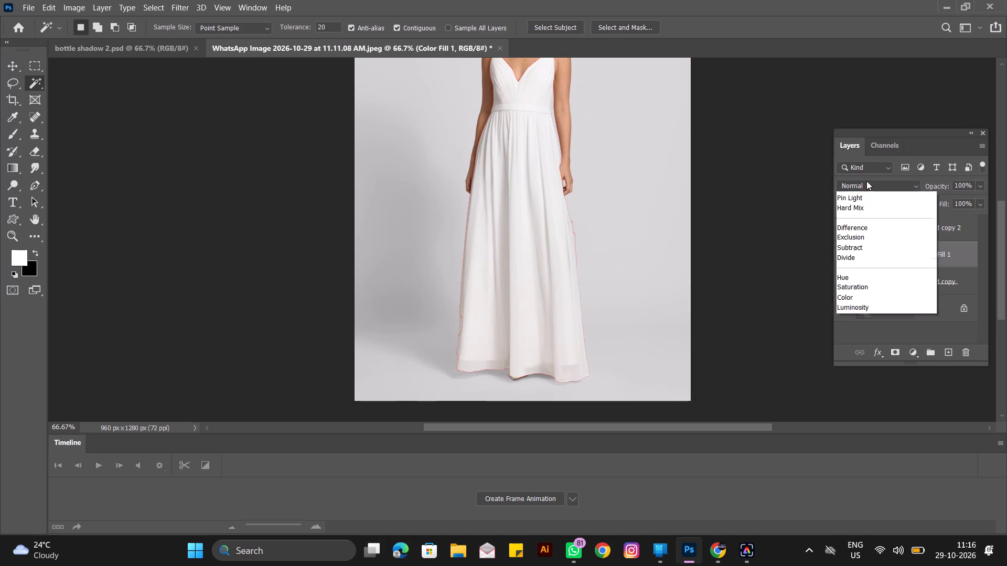
click(854, 231)
click(860, 178)
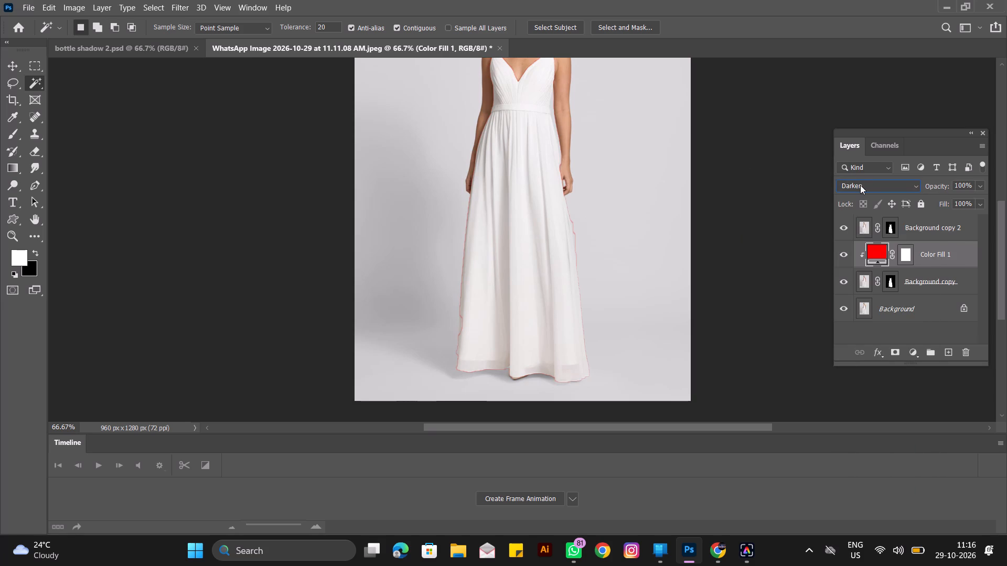
click(860, 185)
click(859, 234)
Set the blend mode of the Background copy 2 layer to Multiply.
click(924, 220)
click(897, 183)
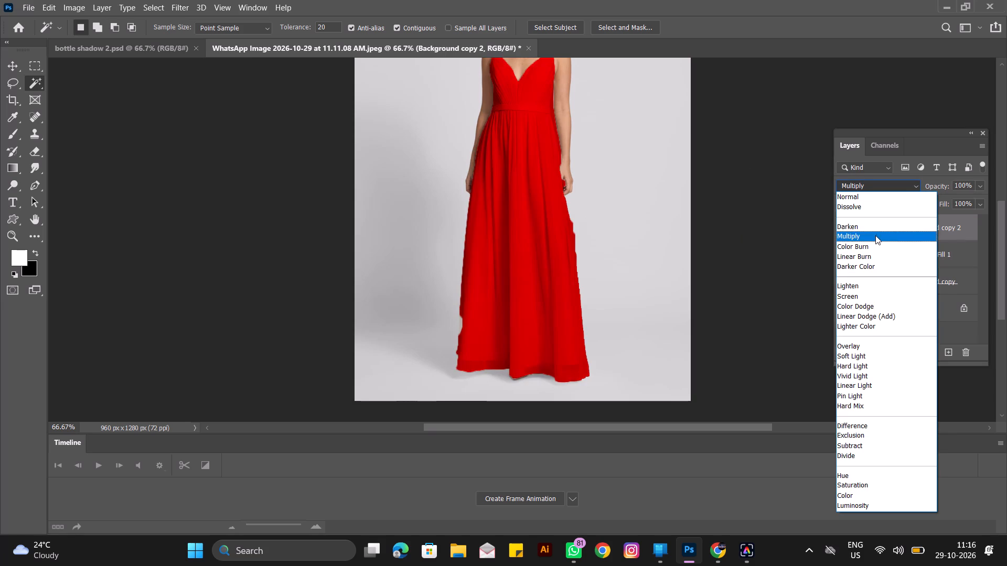
click(875, 236)
scroll(319, 121, down, 1)
scroll(321, 121, up, 2)
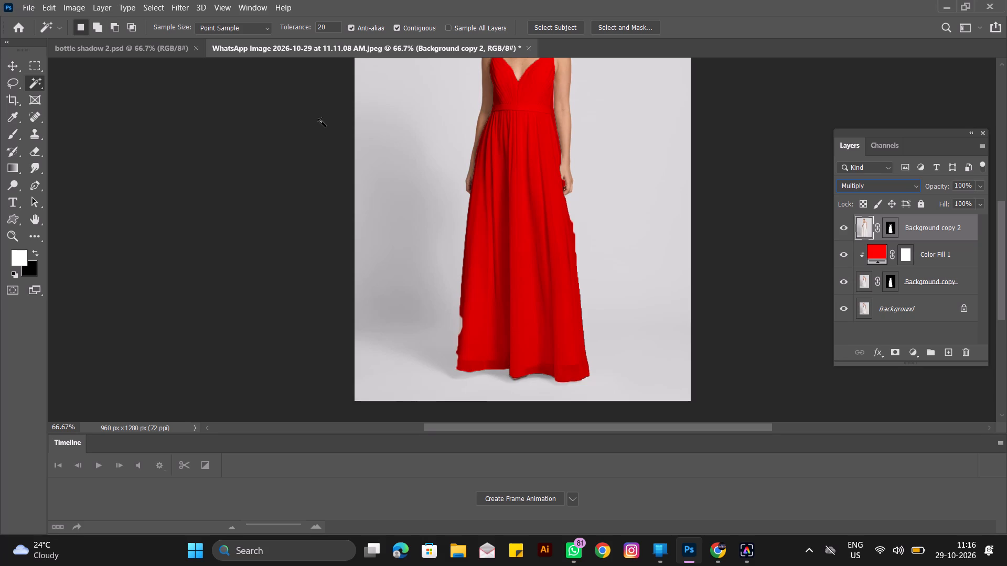
scroll(321, 121, up, 6)
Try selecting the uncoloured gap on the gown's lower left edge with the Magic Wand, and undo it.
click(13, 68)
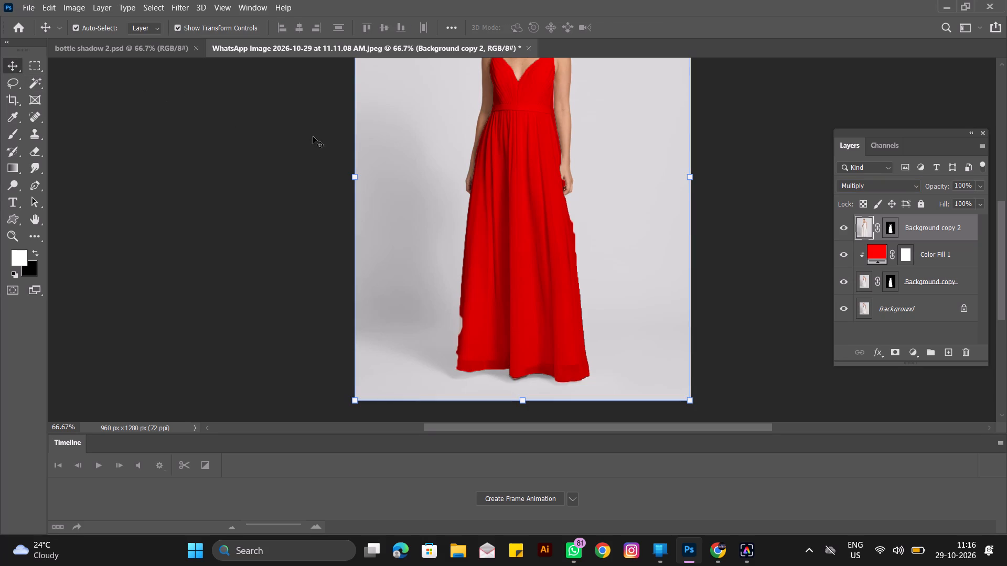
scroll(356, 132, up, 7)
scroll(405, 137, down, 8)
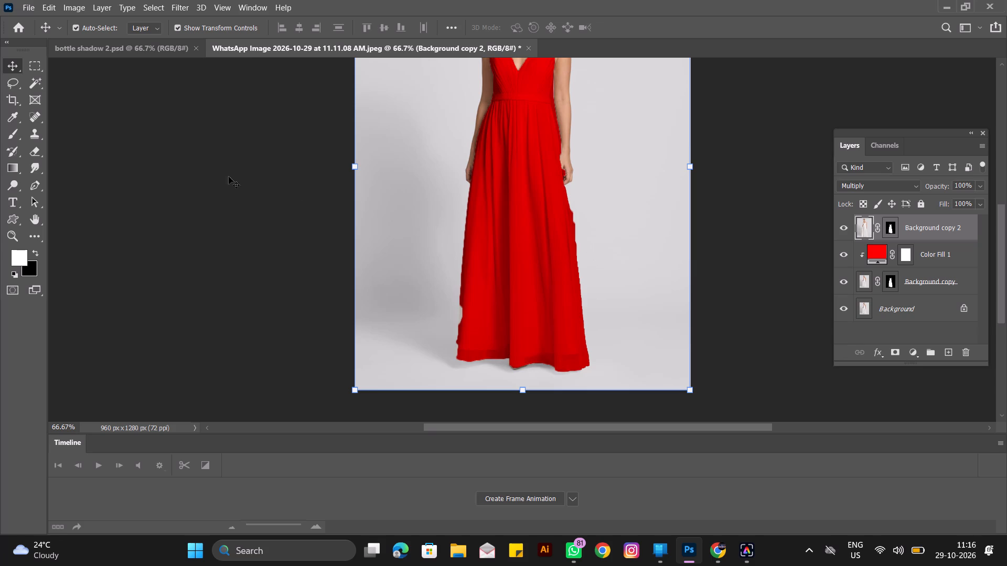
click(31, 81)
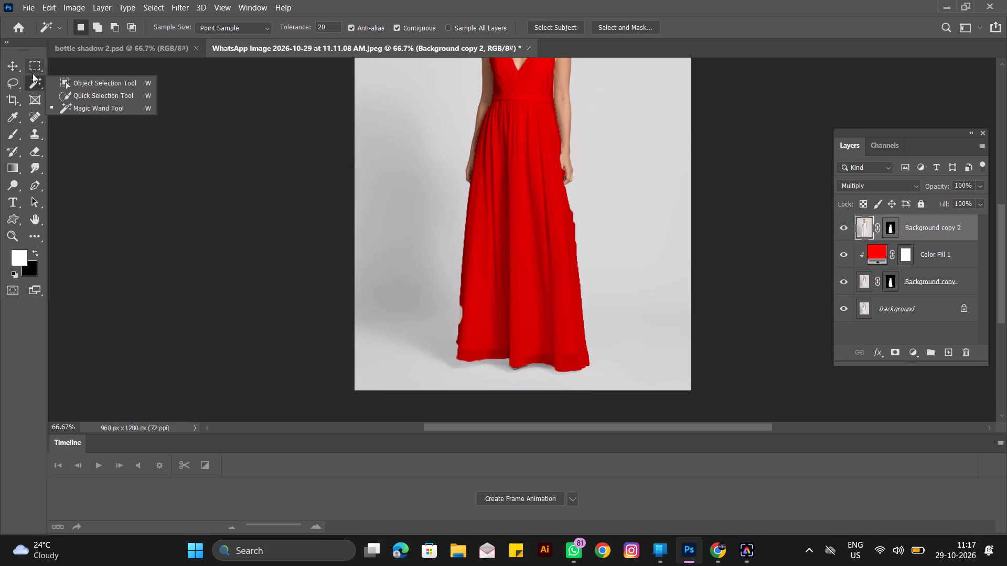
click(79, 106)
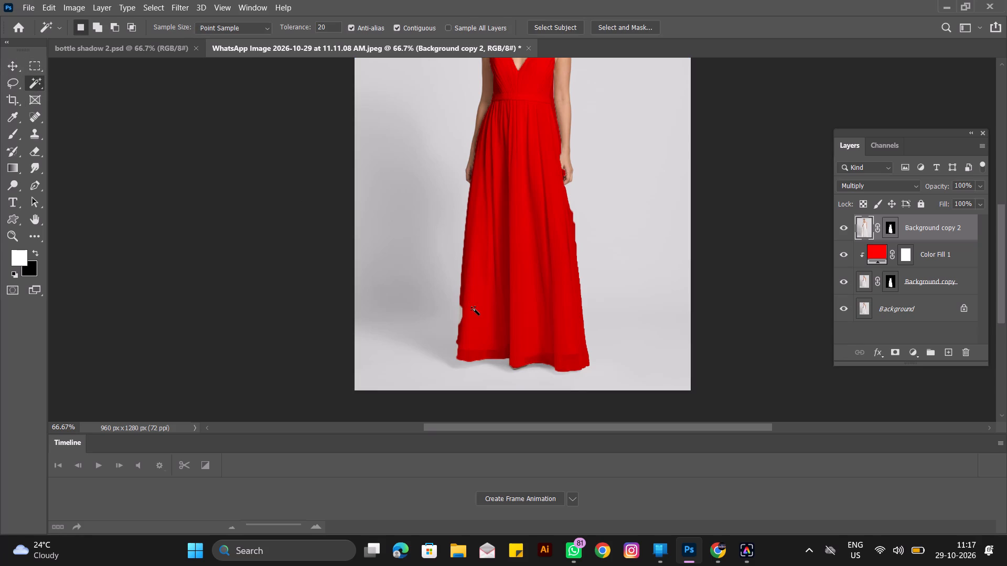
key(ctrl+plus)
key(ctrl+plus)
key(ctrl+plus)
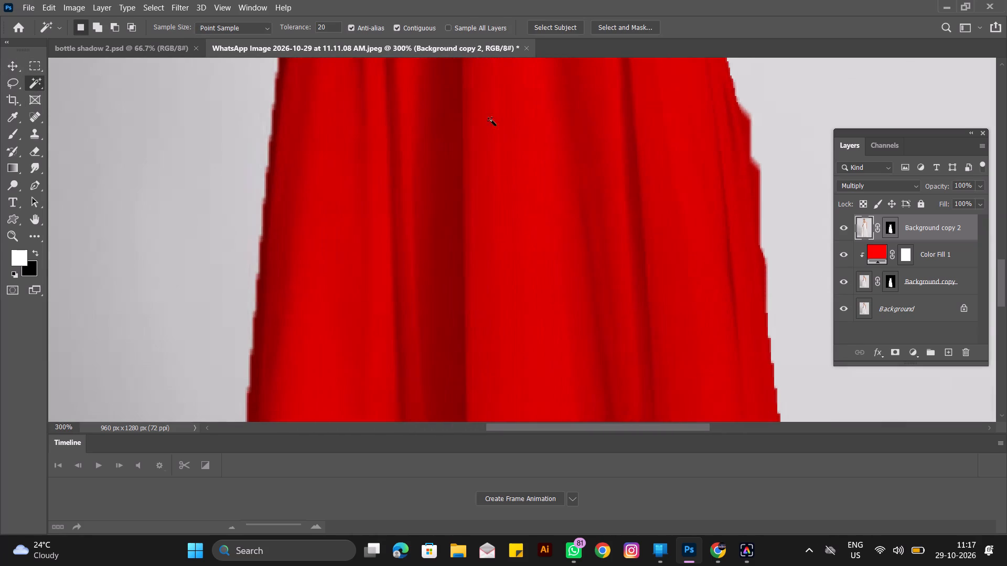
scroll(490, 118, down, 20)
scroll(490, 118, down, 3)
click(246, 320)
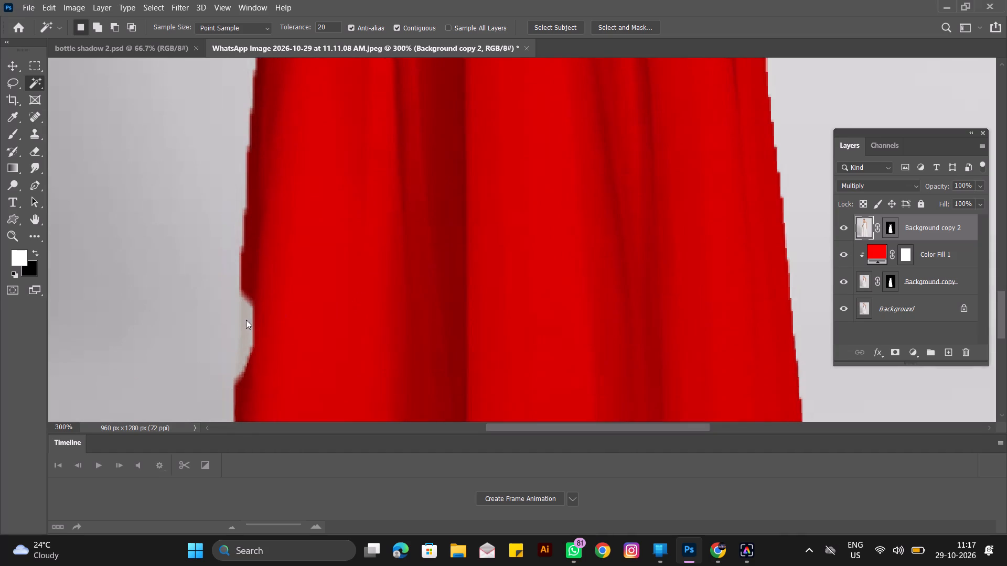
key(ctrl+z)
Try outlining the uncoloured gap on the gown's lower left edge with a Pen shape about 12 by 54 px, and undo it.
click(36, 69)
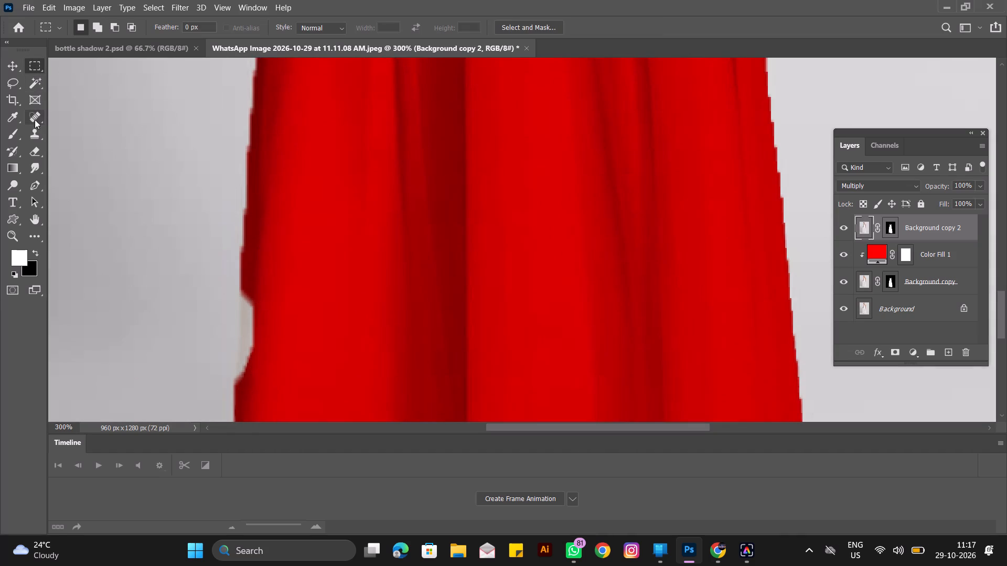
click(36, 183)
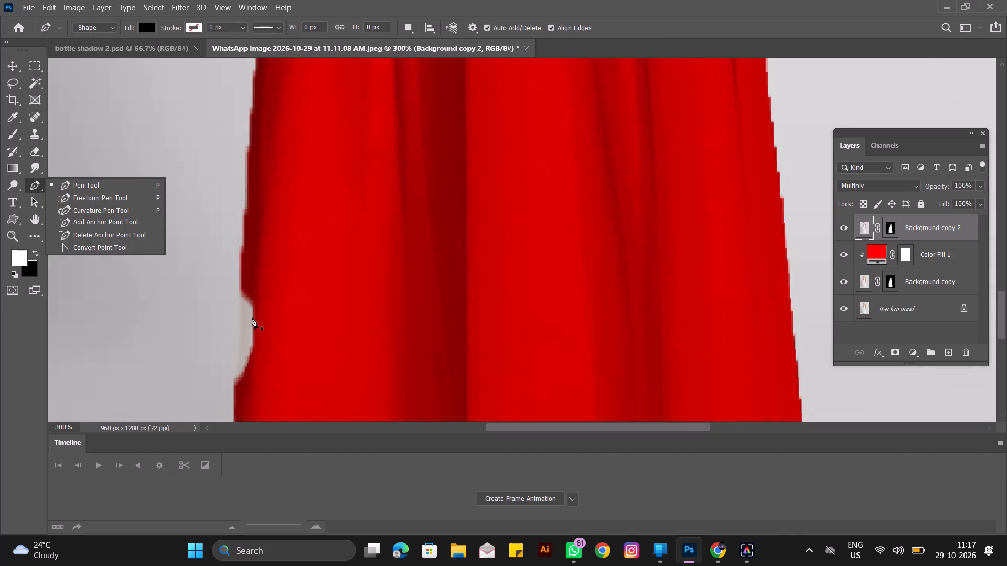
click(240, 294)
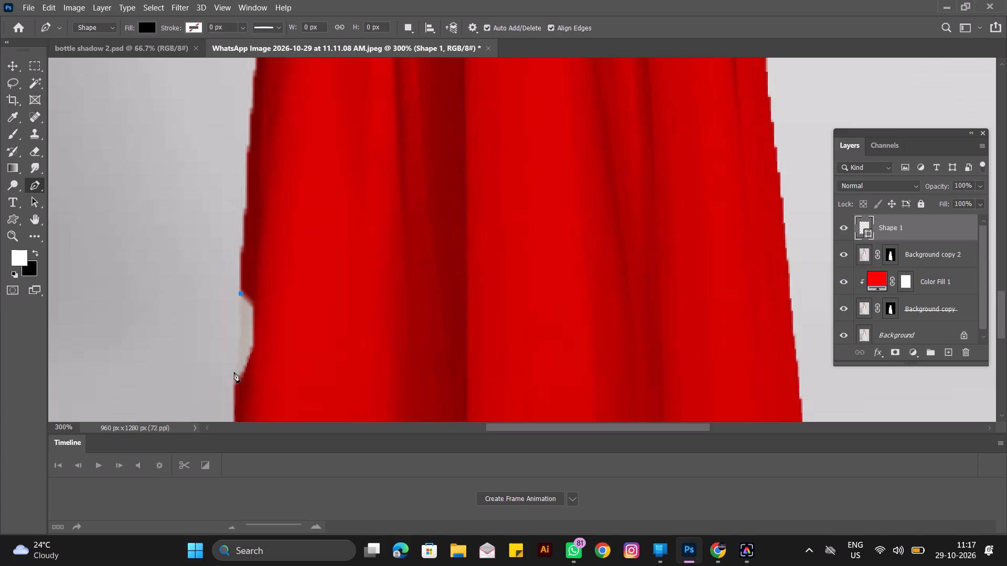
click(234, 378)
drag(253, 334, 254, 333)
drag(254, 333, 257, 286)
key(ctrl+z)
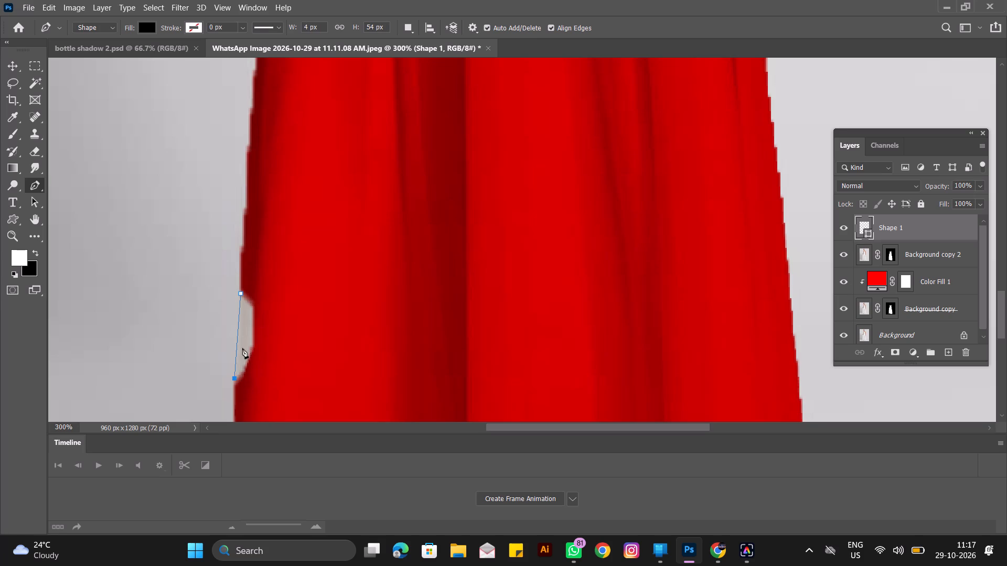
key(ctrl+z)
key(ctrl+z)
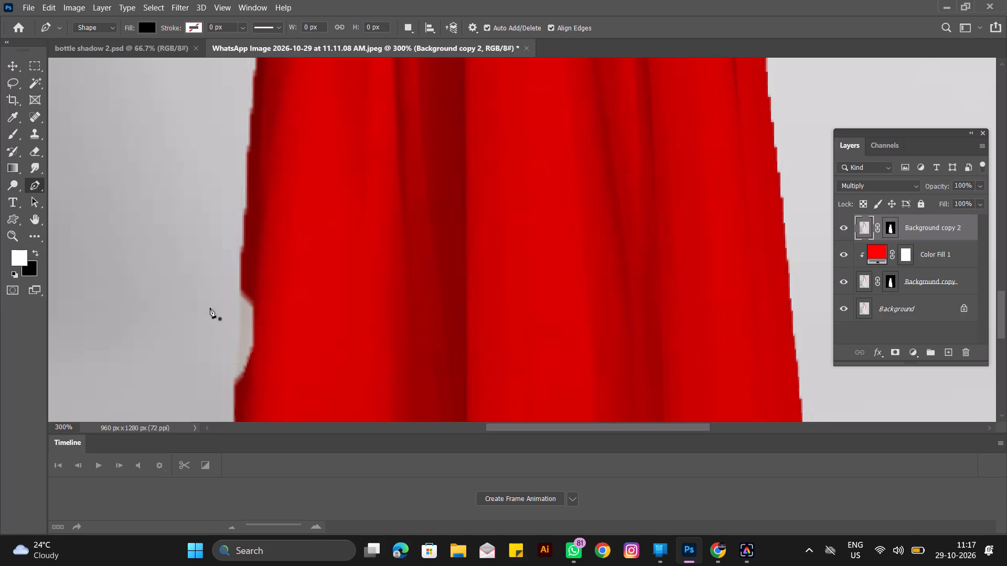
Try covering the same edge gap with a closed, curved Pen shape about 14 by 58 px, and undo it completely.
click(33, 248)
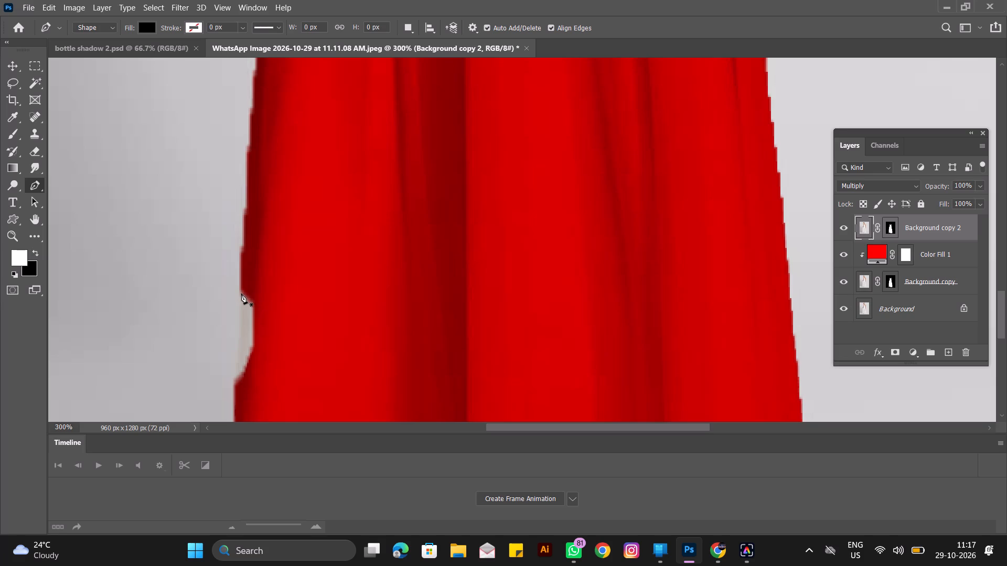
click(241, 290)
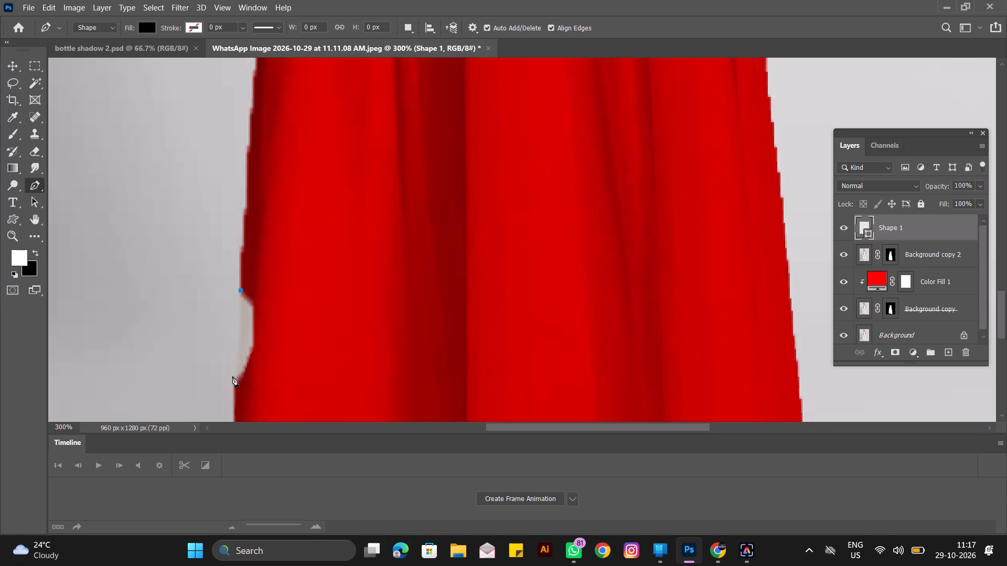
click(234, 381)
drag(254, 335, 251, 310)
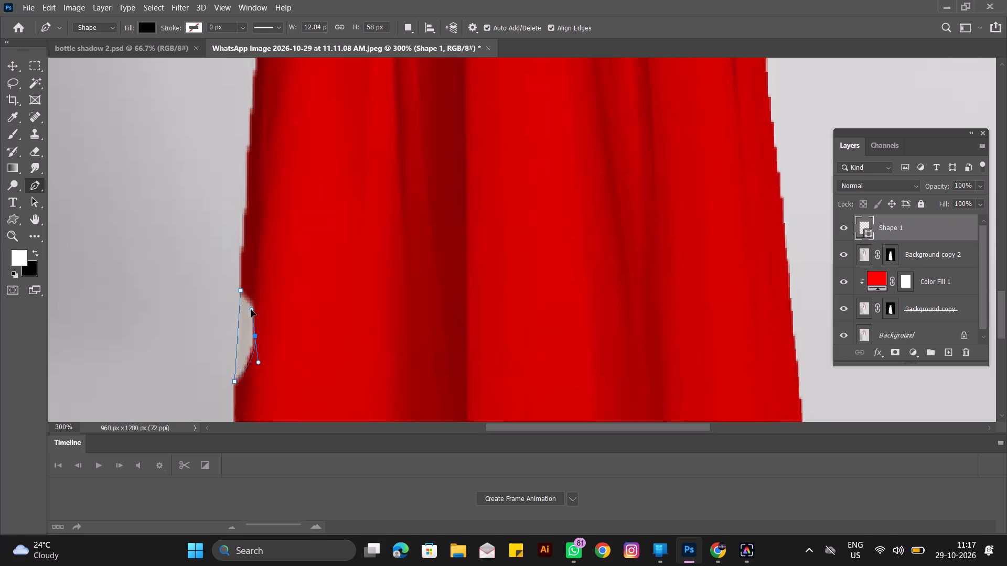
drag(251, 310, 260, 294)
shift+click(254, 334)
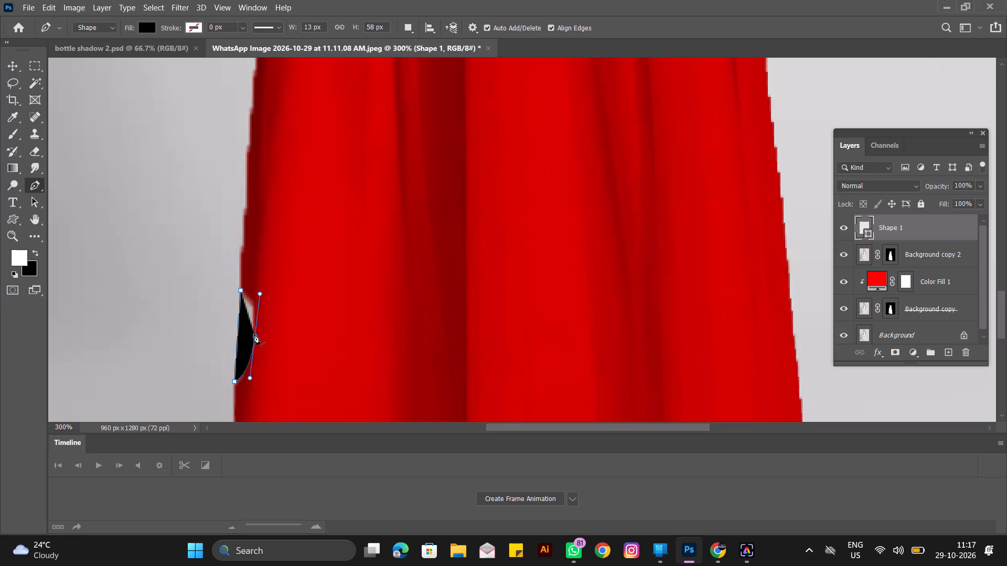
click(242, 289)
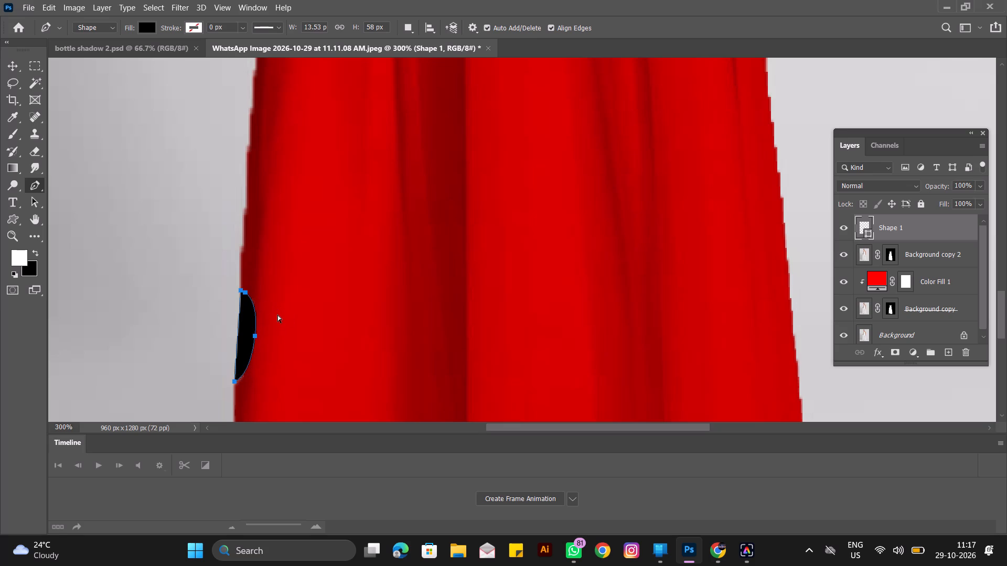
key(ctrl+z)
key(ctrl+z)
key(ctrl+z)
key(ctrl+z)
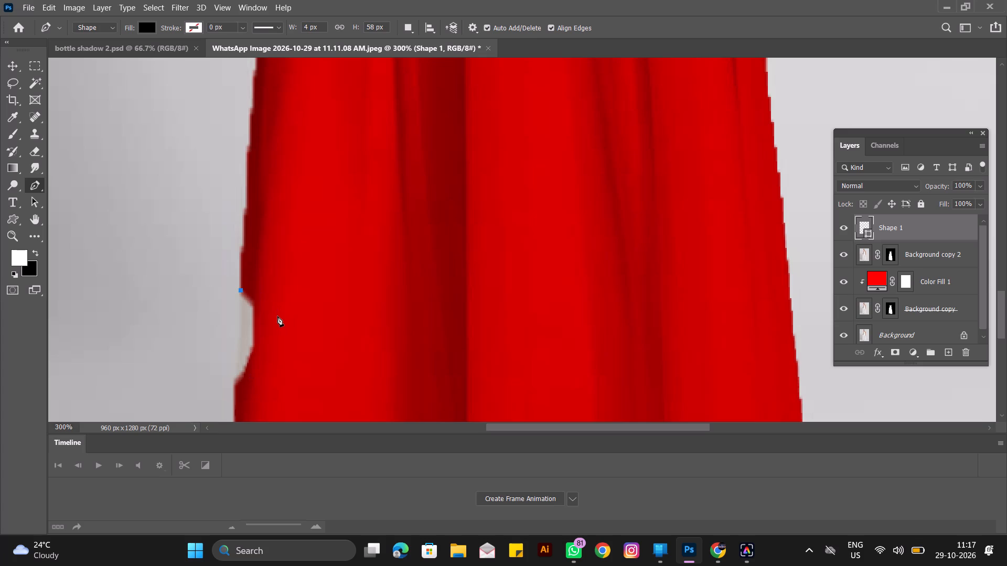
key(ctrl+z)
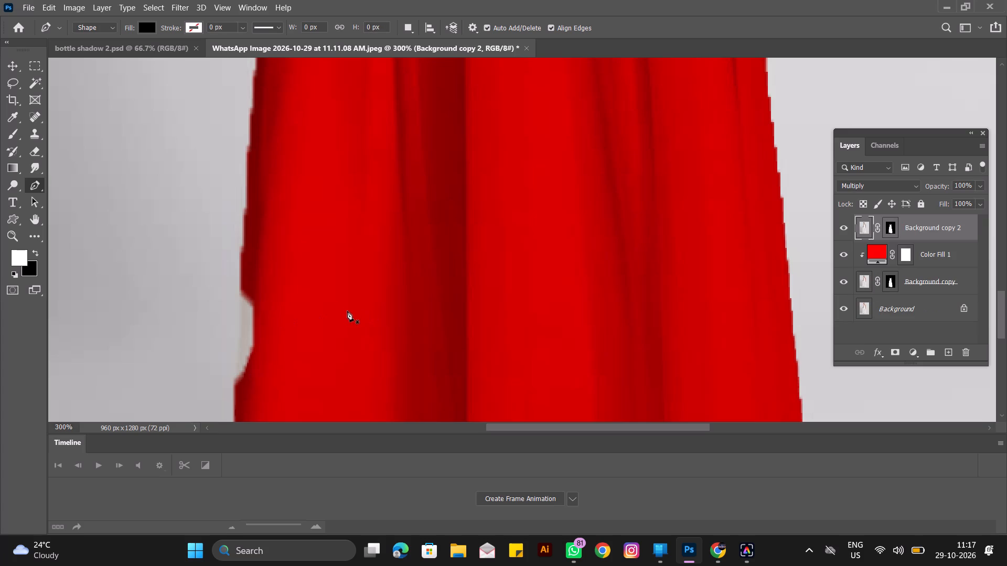
Draw a closed, curved Pen shape about 13 by 60 px over the uncoloured gap on the gown's lower left edge.
click(241, 290)
click(235, 385)
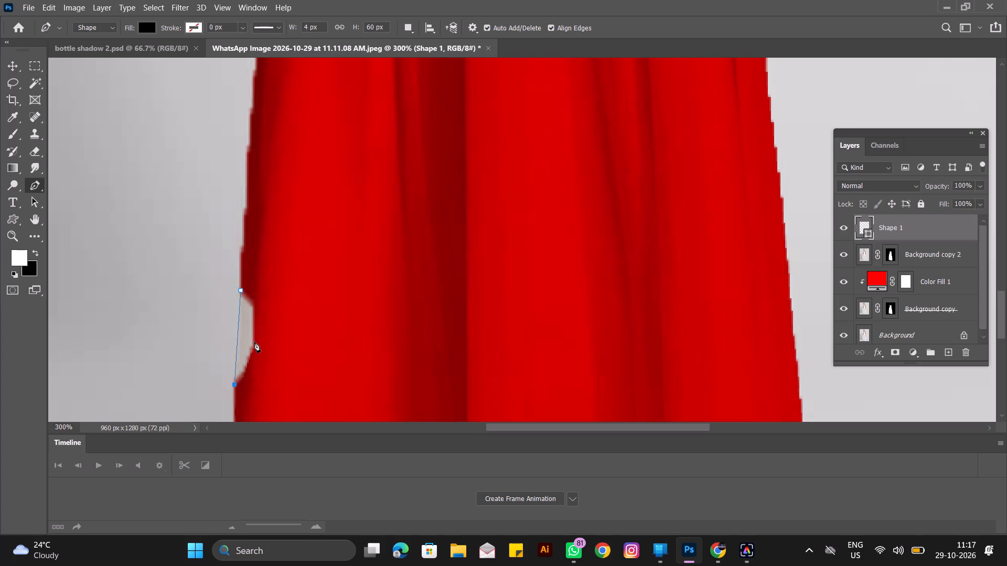
drag(254, 339, 260, 309)
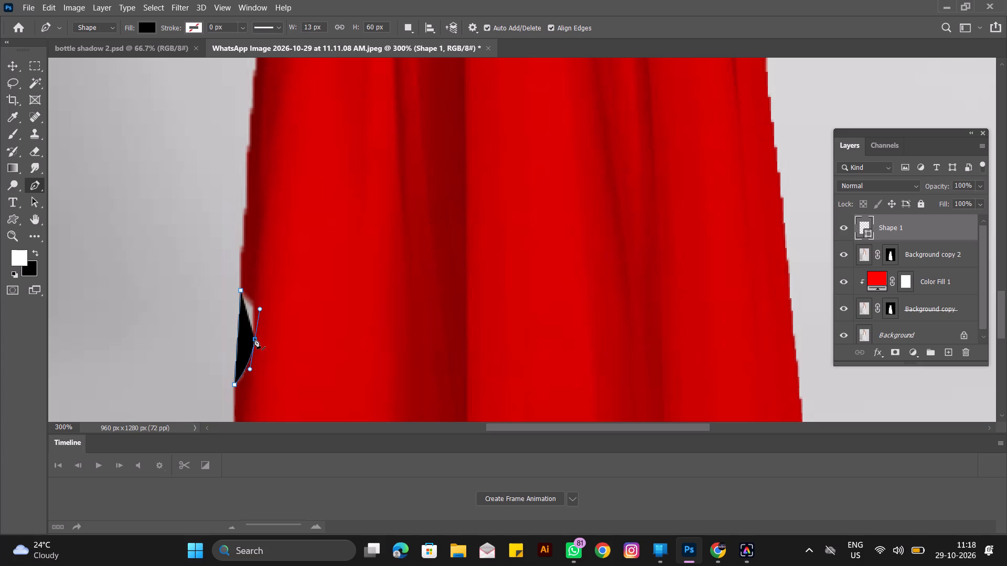
alt+click(254, 338)
drag(240, 291, 238, 289)
drag(238, 289, 221, 285)
drag(221, 285, 221, 278)
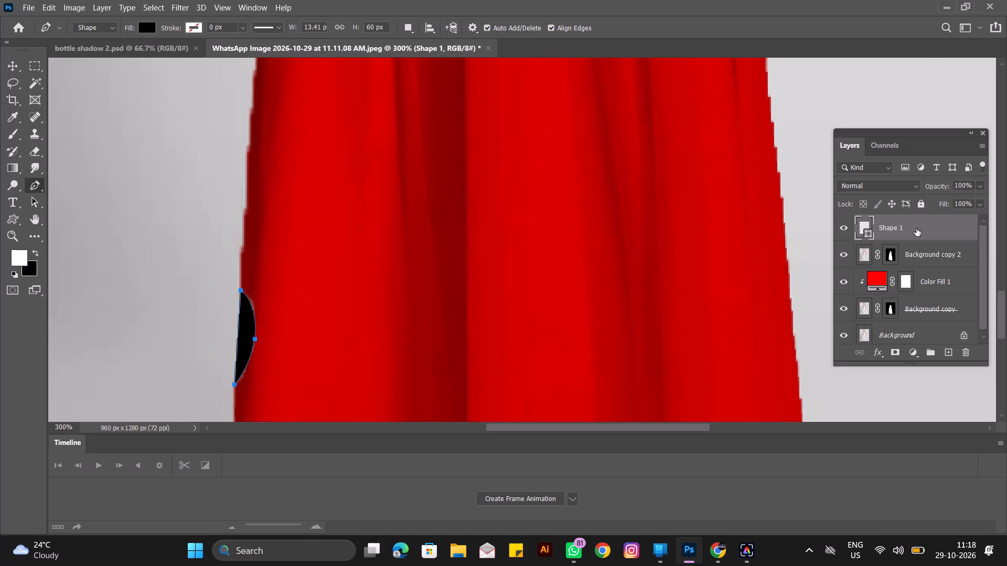
Add a Solid Color fill layer in red ff0707 above the Shape 1 layer and clip it to that shape.
click(911, 353)
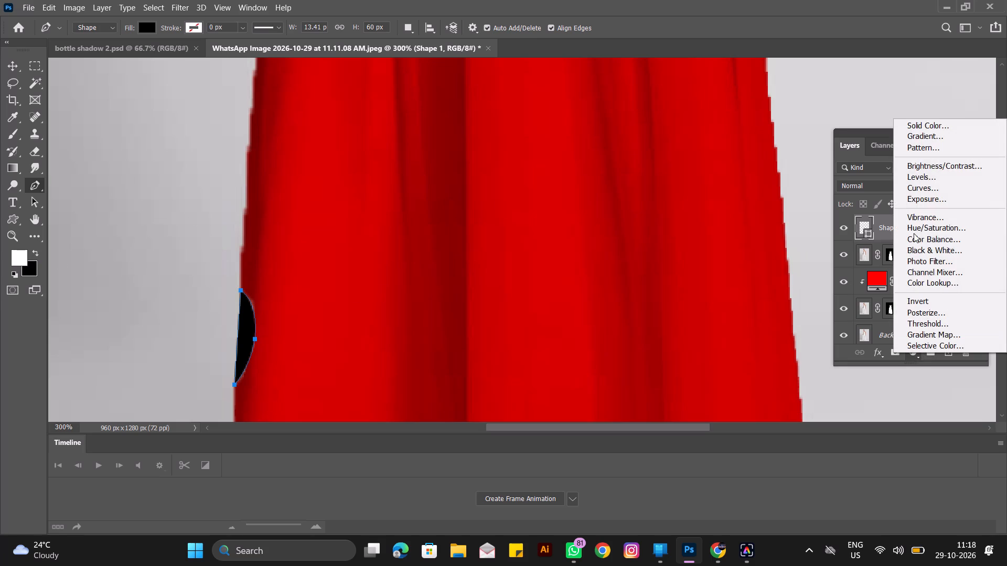
click(934, 125)
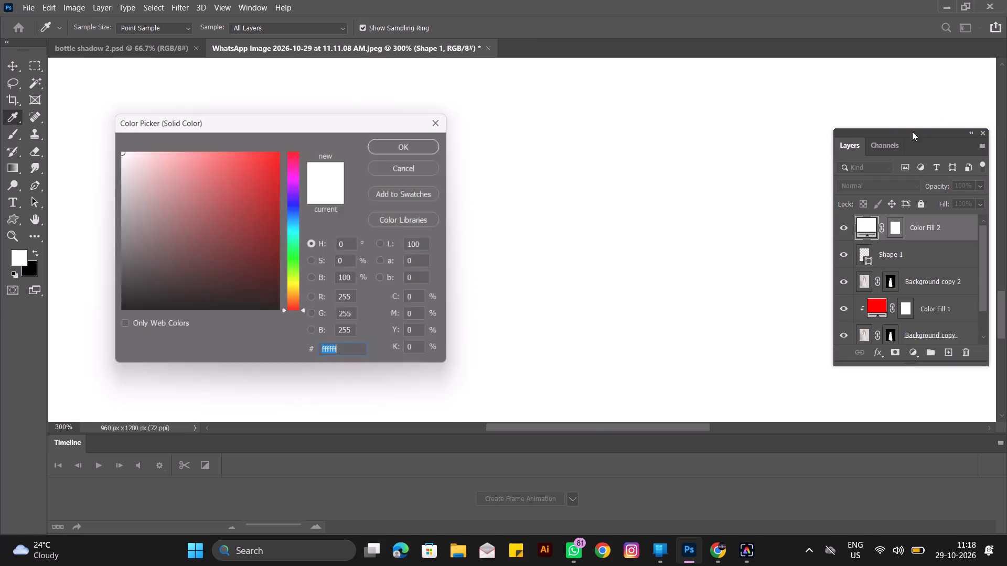
drag(262, 164, 277, 144)
click(398, 145)
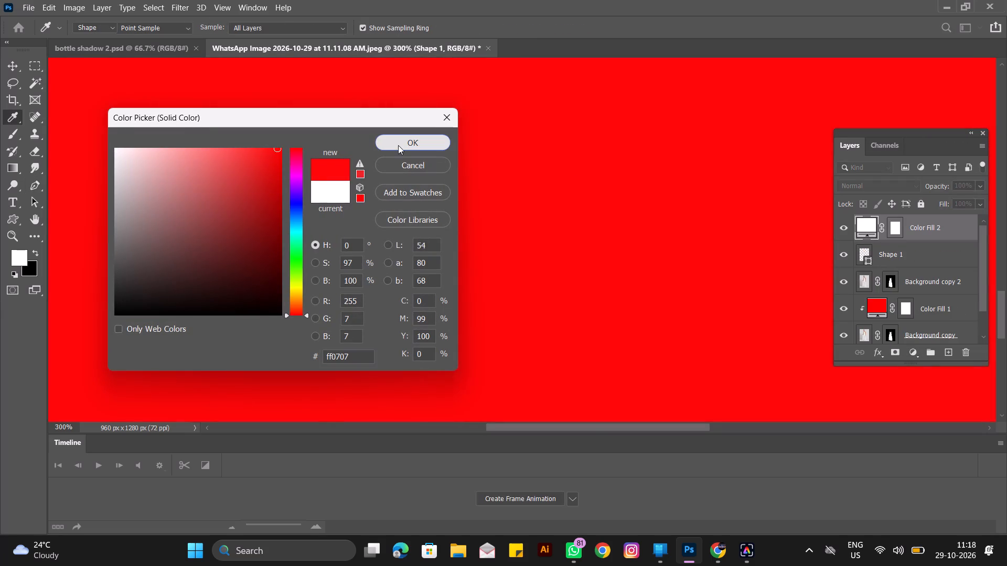
right_click(917, 229)
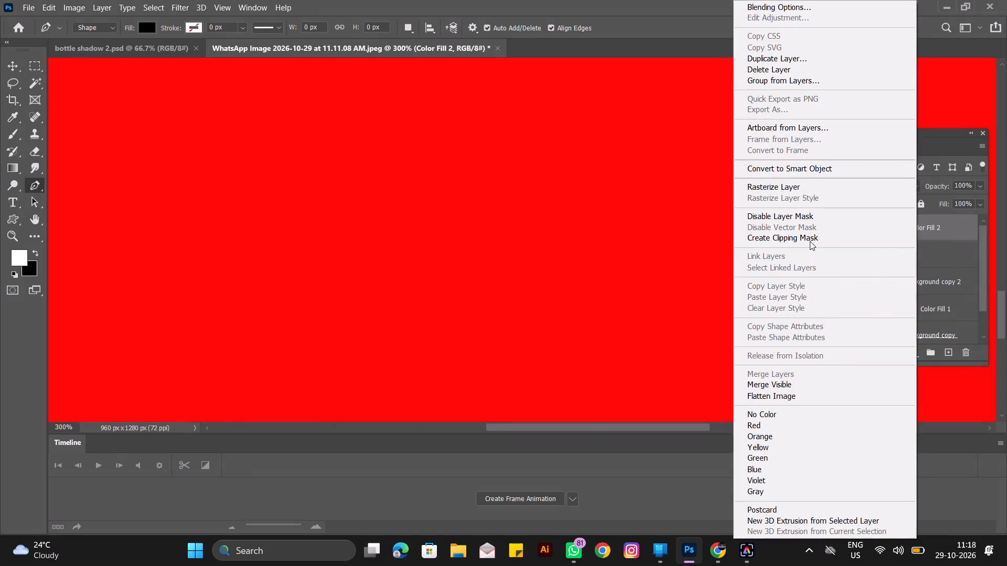
click(810, 241)
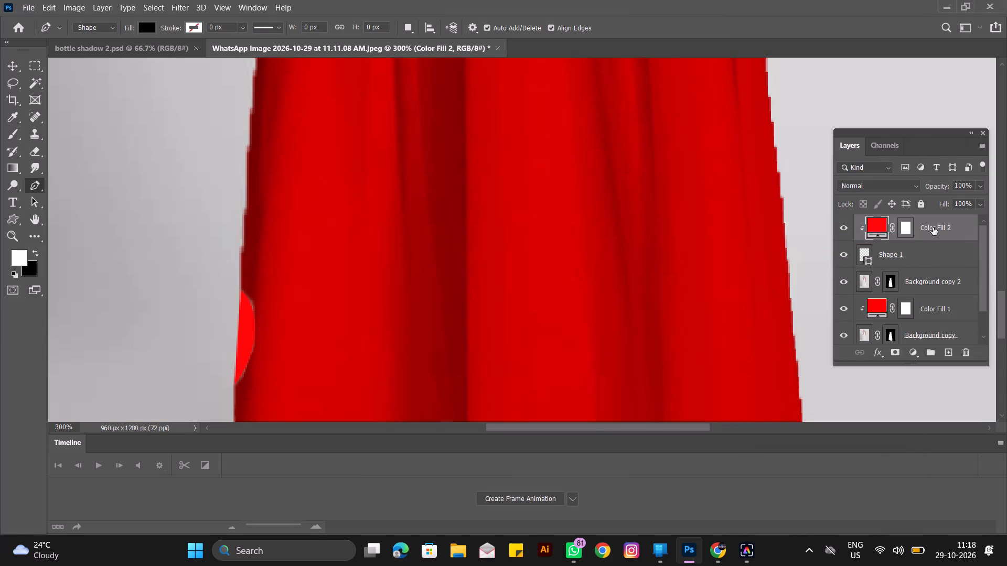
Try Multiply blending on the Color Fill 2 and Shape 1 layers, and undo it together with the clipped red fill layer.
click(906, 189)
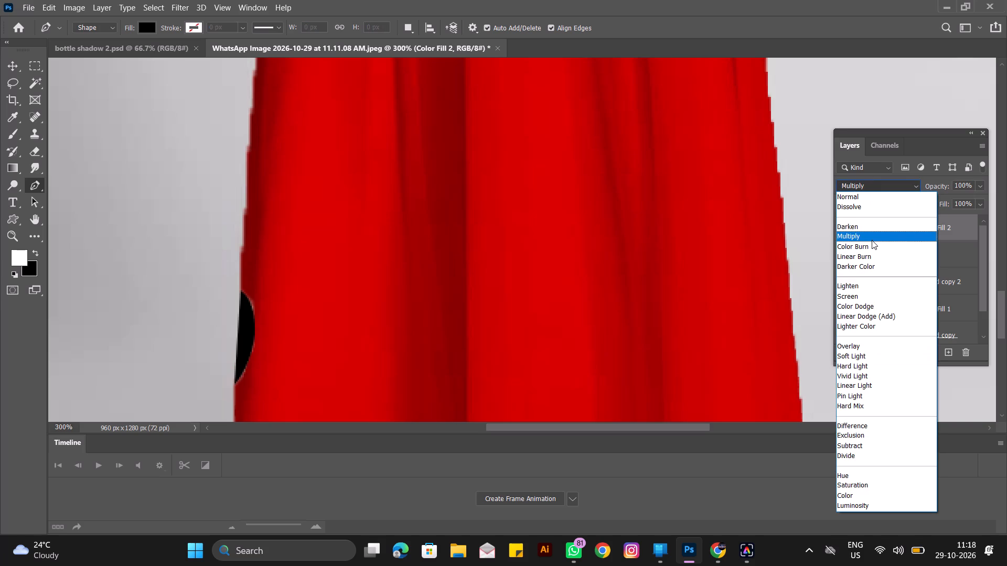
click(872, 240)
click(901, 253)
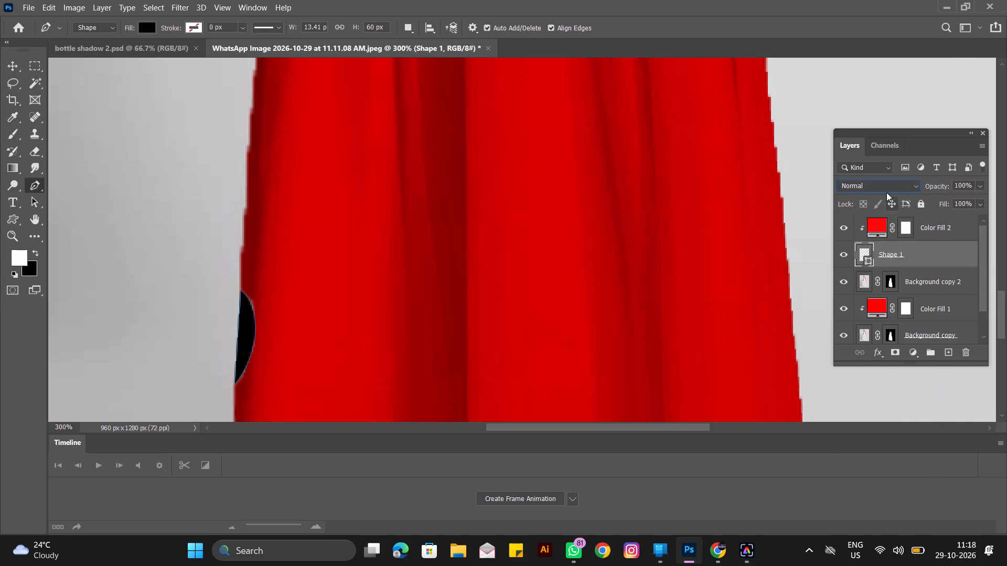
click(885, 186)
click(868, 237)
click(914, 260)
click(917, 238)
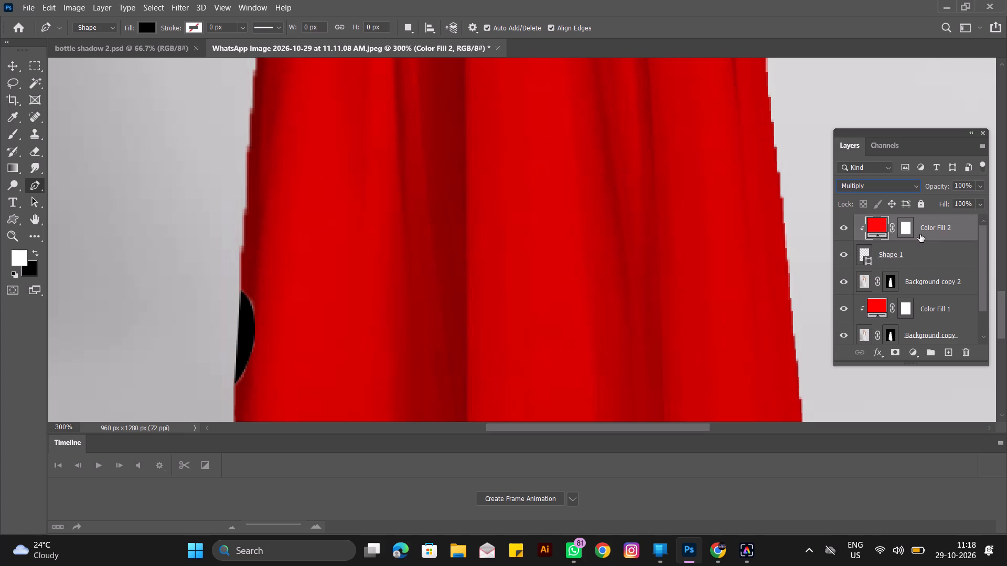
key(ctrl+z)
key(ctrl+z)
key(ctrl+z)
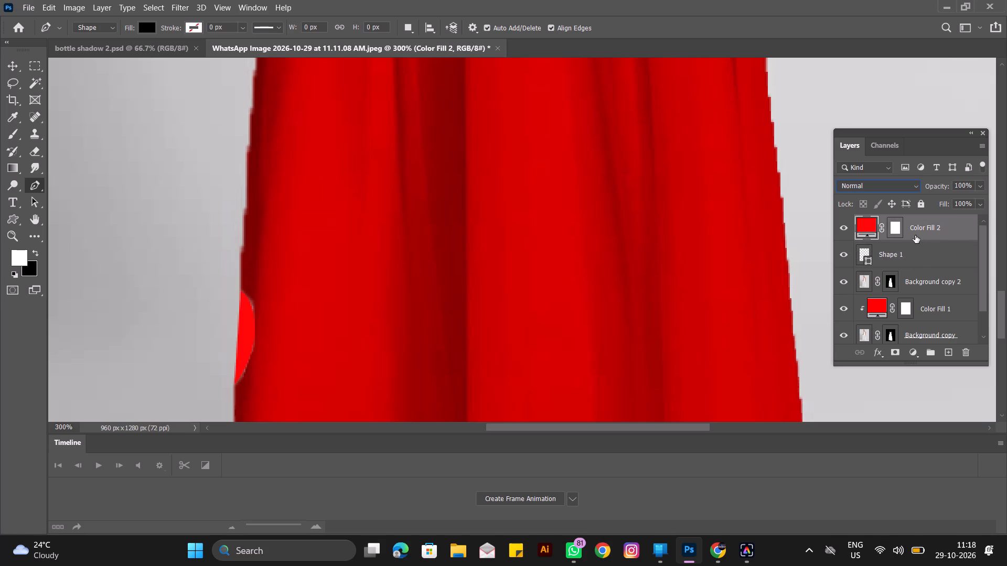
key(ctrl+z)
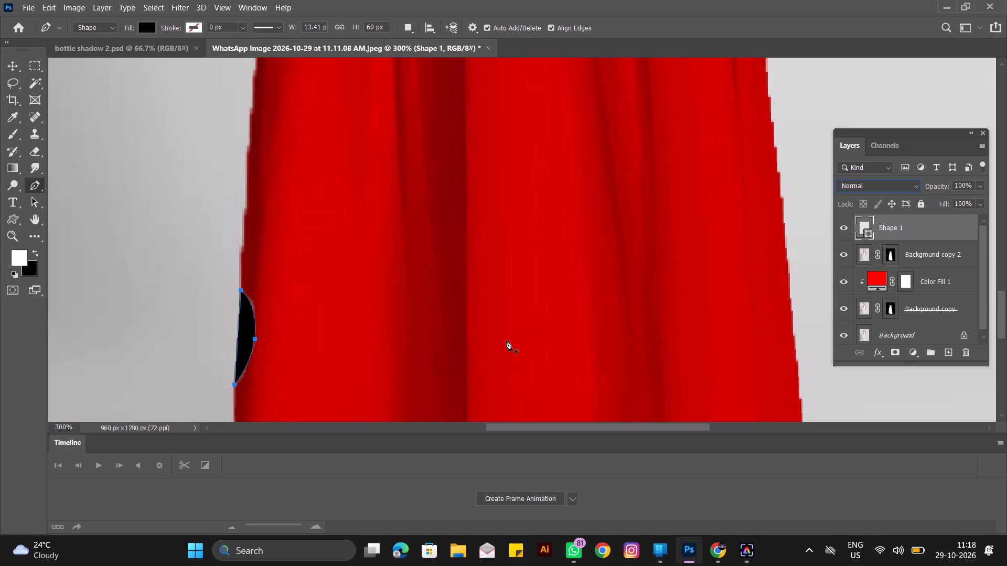
Set the foreground colour to a bright red and fill the Shape 1 patch on the gown's edge with it.
click(915, 186)
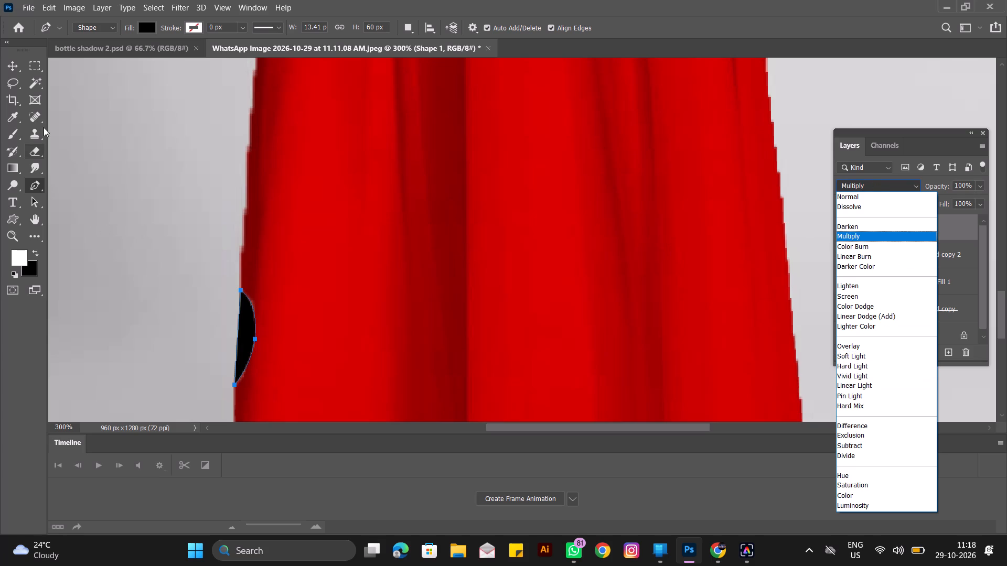
click(15, 62)
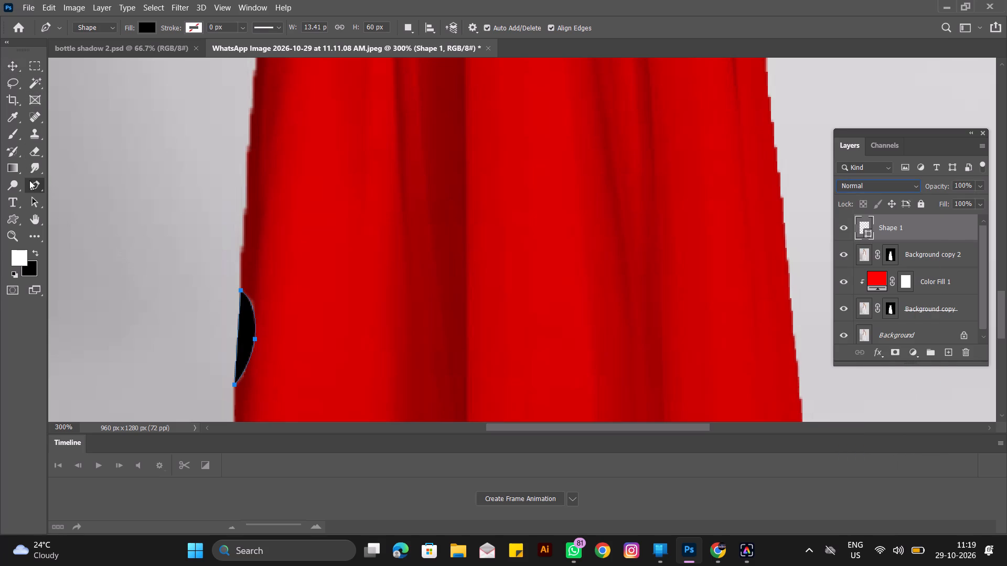
drag(17, 130, 53, 133)
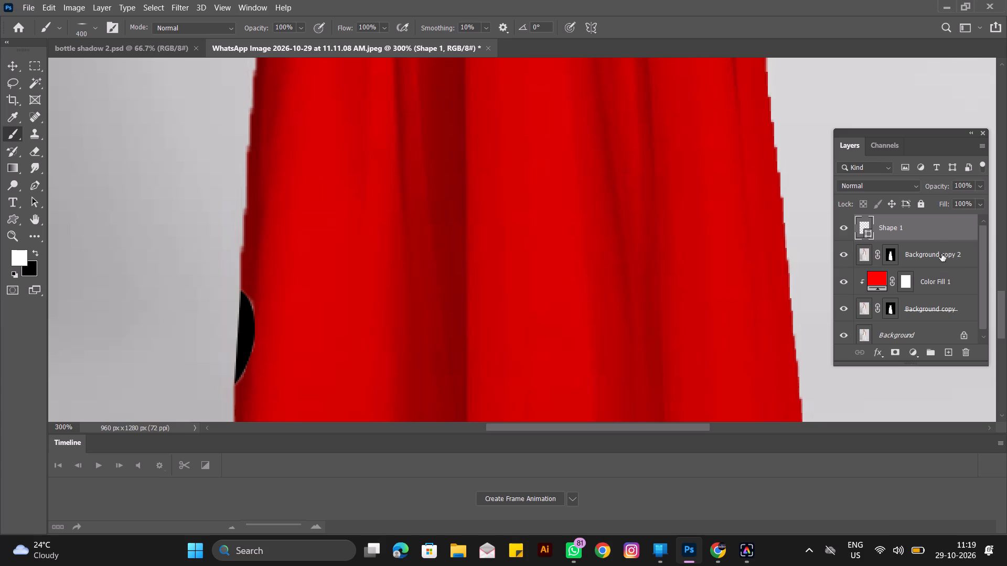
click(929, 233)
click(36, 252)
double_click(19, 255)
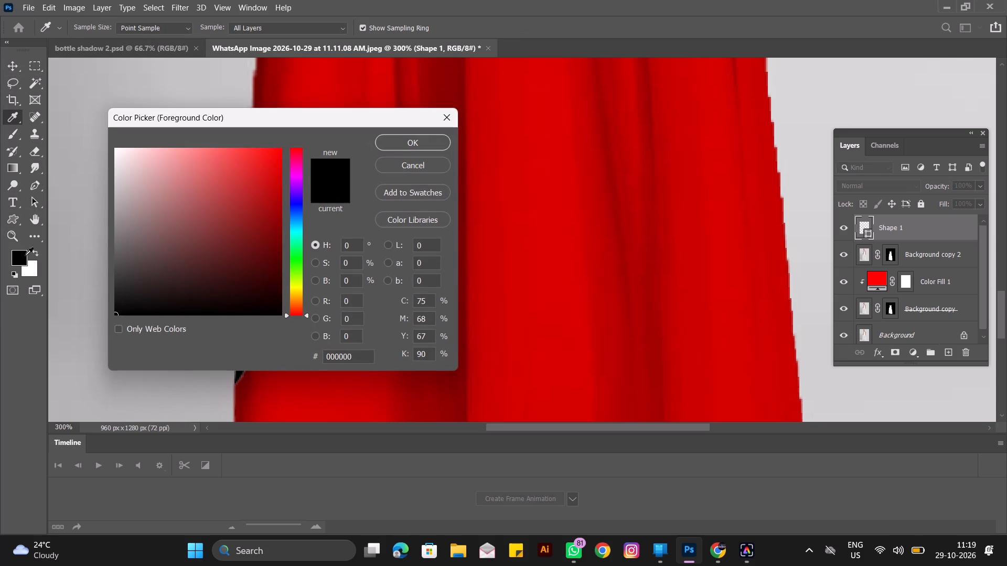
drag(233, 182, 285, 162)
click(392, 137)
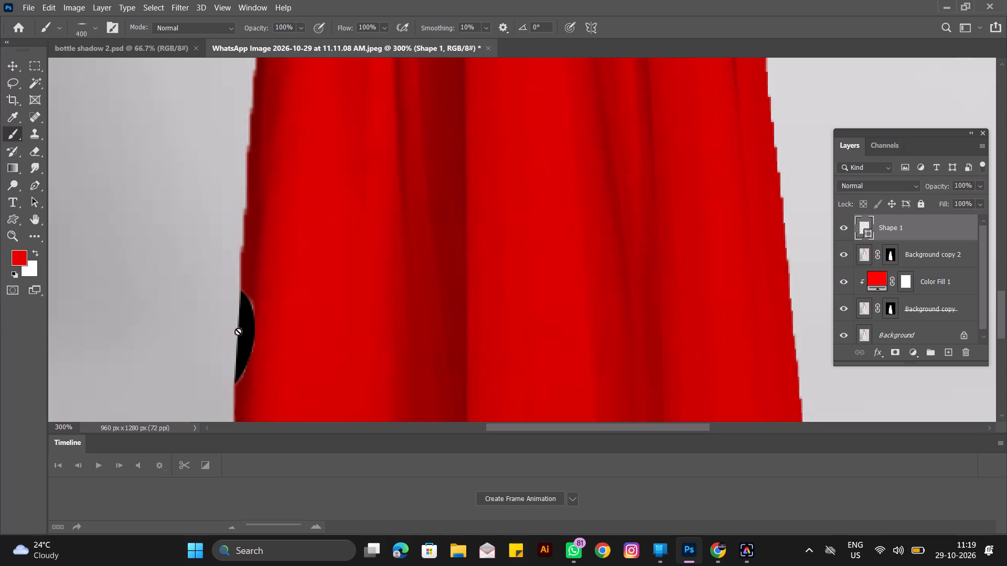
click(5, 65)
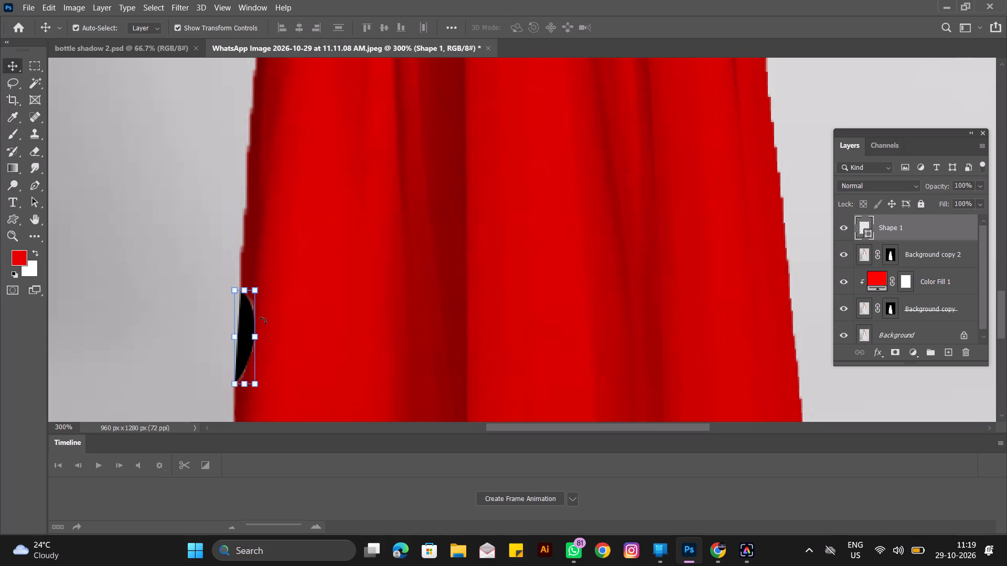
key(alt+BackSpace)
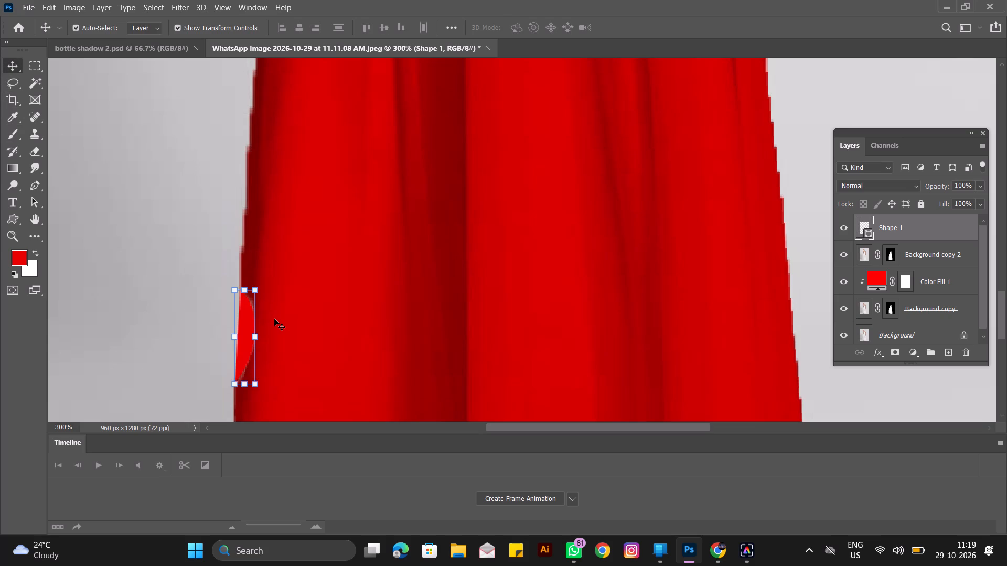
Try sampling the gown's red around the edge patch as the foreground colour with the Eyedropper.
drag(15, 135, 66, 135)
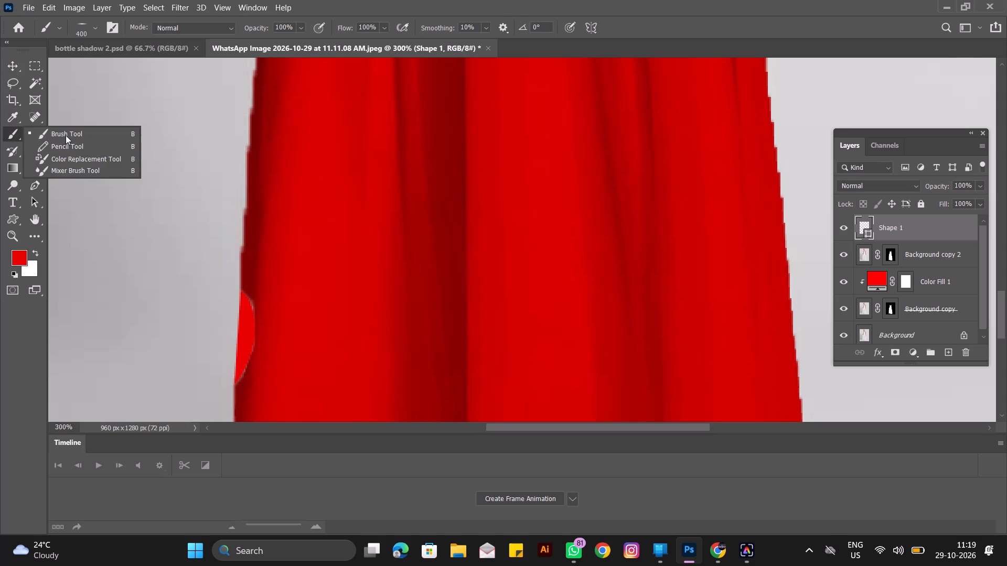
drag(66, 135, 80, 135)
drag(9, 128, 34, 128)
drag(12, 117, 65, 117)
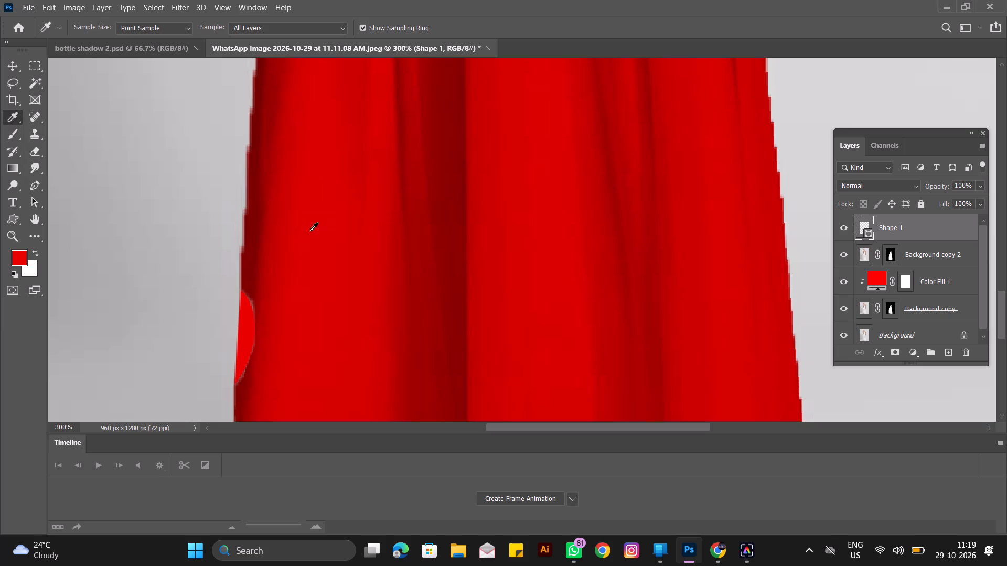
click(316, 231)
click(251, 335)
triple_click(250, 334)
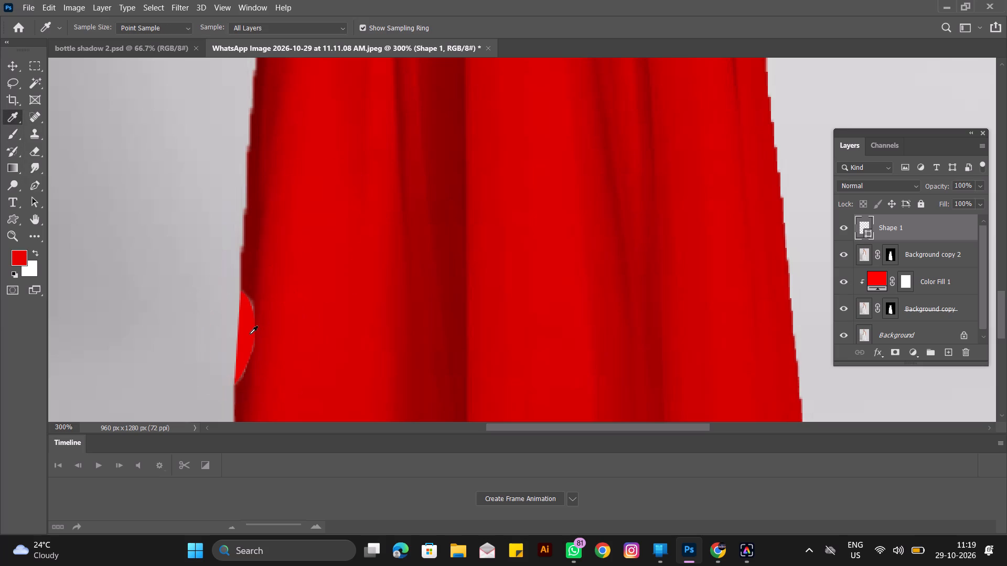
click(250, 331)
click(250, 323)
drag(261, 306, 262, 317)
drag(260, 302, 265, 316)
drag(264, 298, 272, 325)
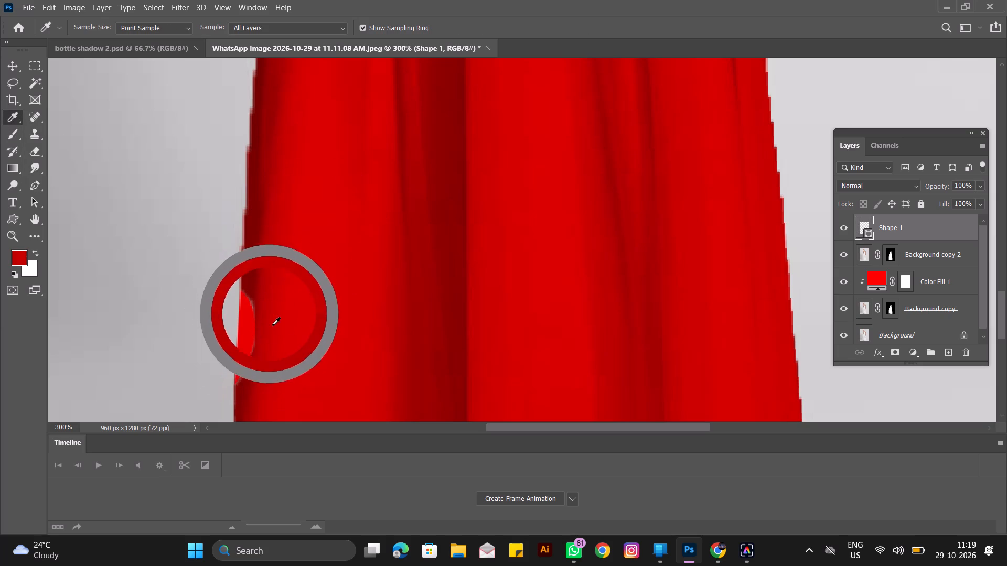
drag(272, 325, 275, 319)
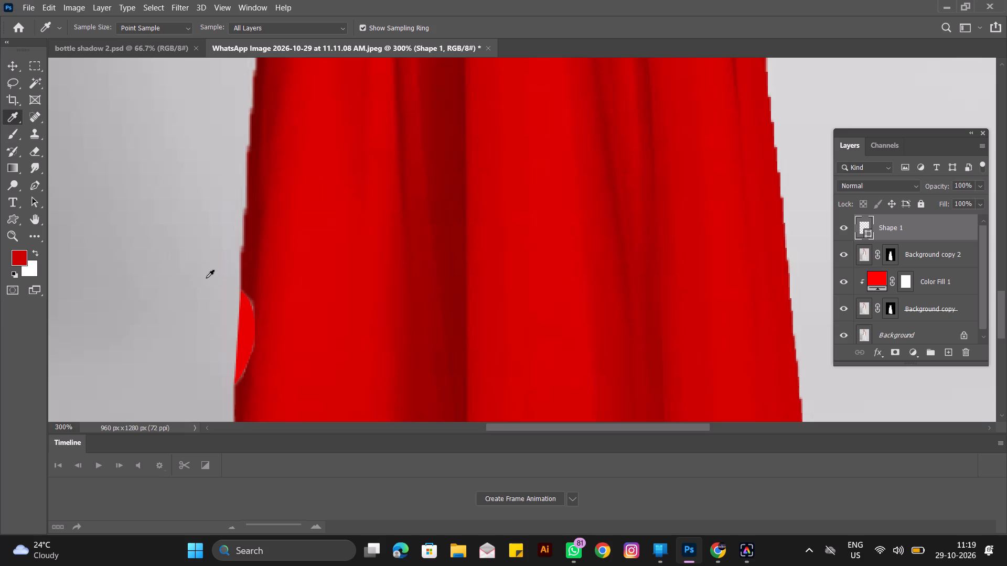
Sample a darker red from the gown's folds as the foreground colour and the patch's bright red as the background colour.
click(317, 275)
drag(313, 284, 336, 311)
alt+click(239, 321)
alt+double_click(249, 325)
drag(297, 269, 309, 301)
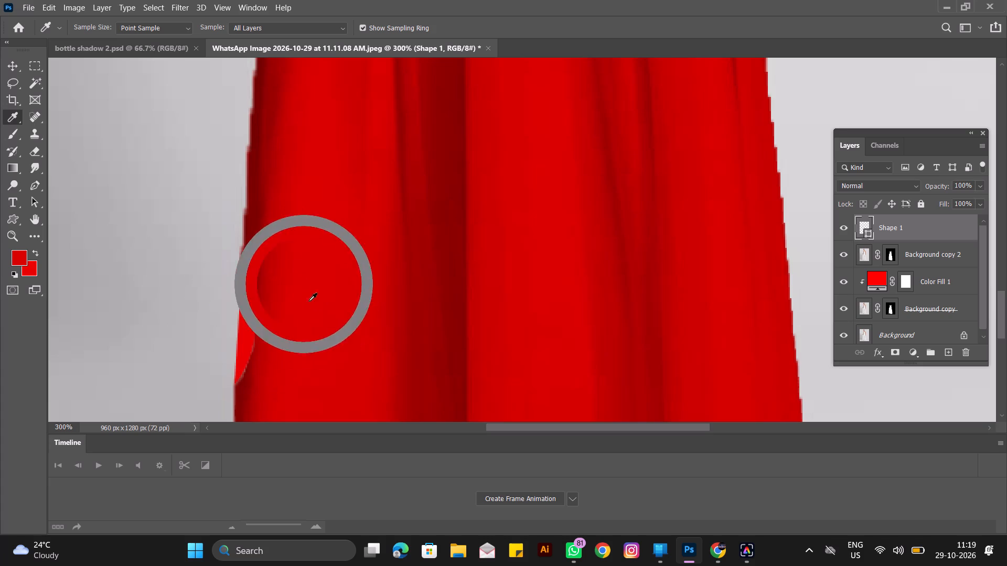
drag(309, 301, 318, 303)
drag(329, 253, 399, 282)
drag(389, 249, 392, 274)
drag(390, 251, 387, 263)
click(386, 263)
alt+triple_click(250, 326)
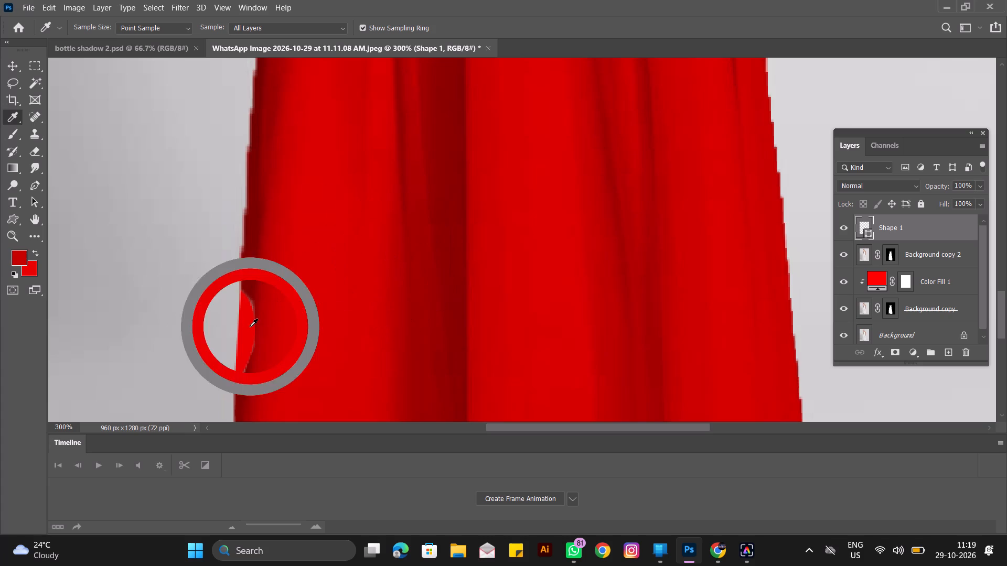
alt+click(249, 327)
alt+click(258, 255)
alt+drag(258, 254, 253, 266)
alt+drag(253, 287, 253, 296)
alt+drag(253, 296, 255, 325)
alt+drag(253, 318, 252, 307)
alt+drag(252, 306, 252, 315)
alt+drag(249, 283, 249, 320)
alt+drag(247, 310, 247, 318)
alt+drag(244, 306, 249, 321)
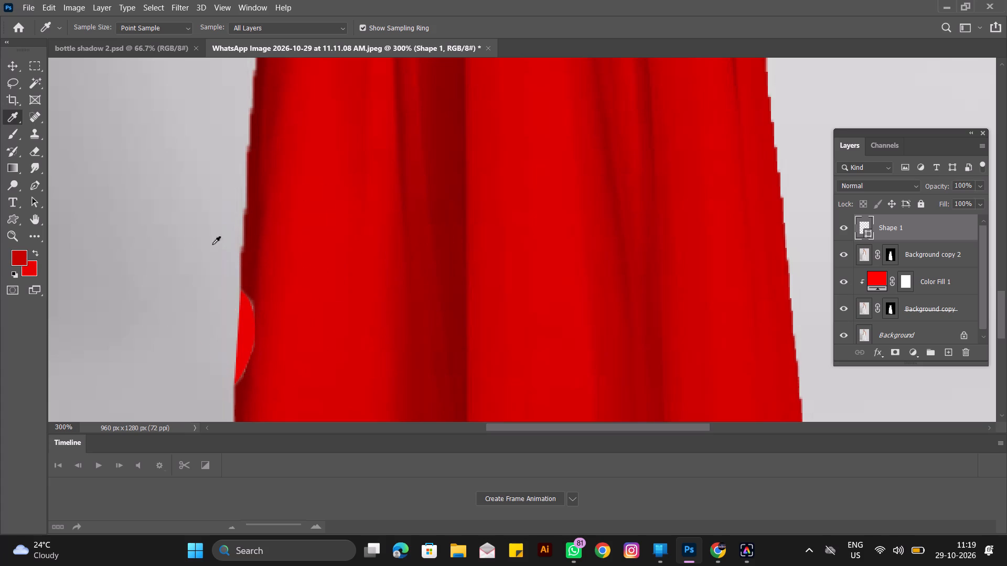
Examine the edge patch against the whole red gown at 66.7% zoom.
click(6, 69)
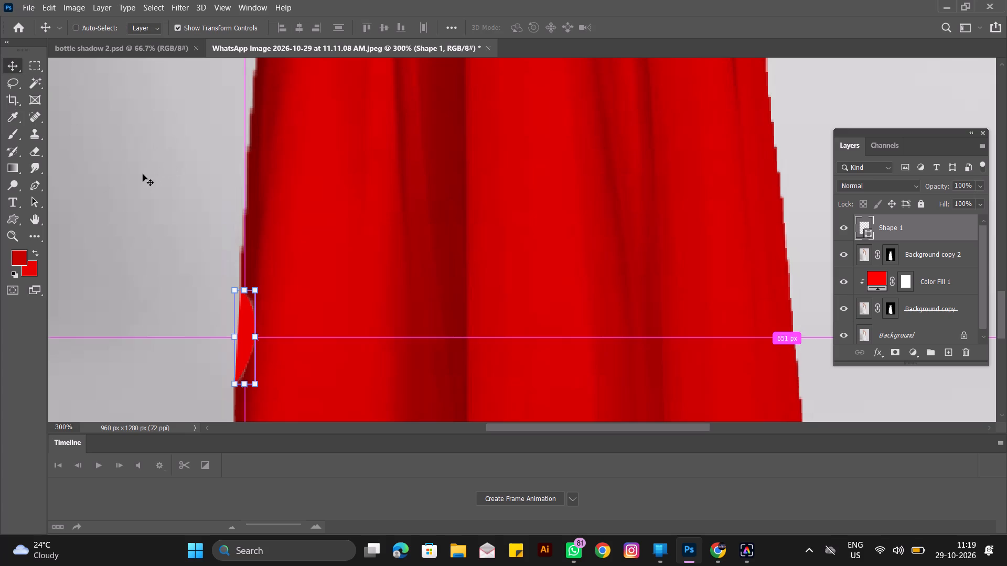
key(ctrl+minus)
key(ctrl+minus)
key(ctrl+minus)
click(176, 170)
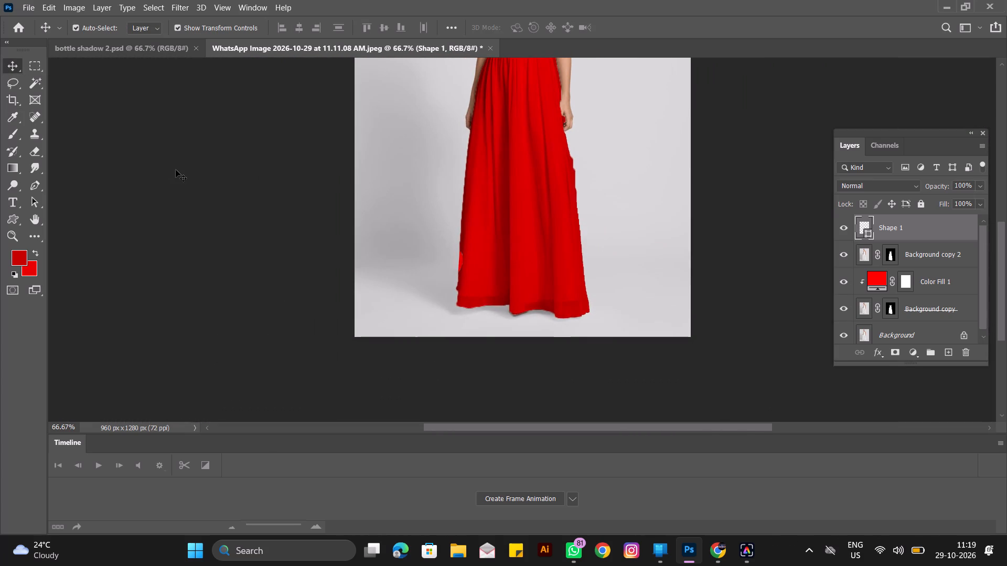
scroll(457, 222, up, 11)
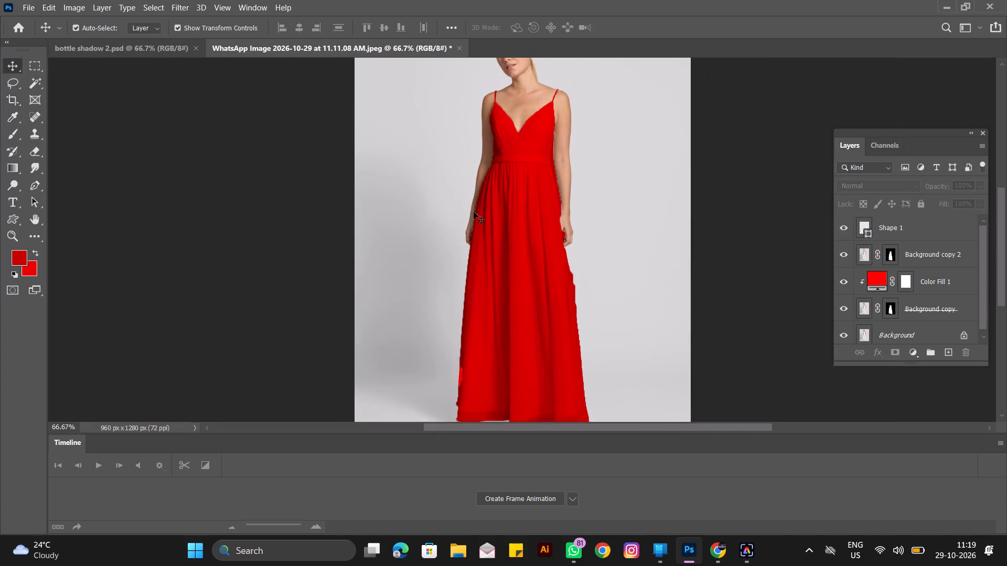
scroll(474, 212, up, 1)
scroll(474, 214, down, 1)
scroll(445, 252, down, 2)
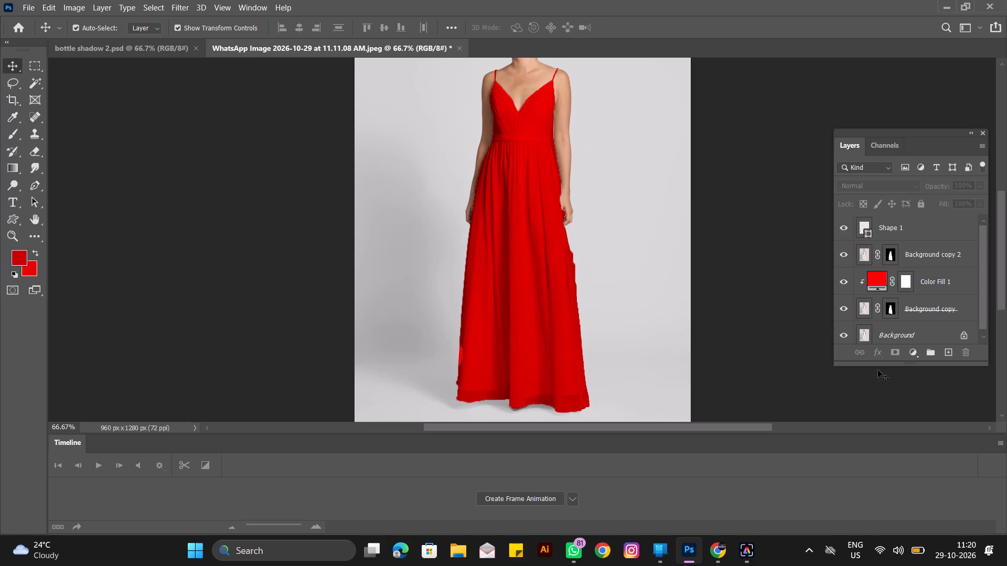
Change the Color Fill 1 layer's colour to a saturated blue to recolour the gown.
click(877, 272)
right_click(877, 275)
double_click(877, 275)
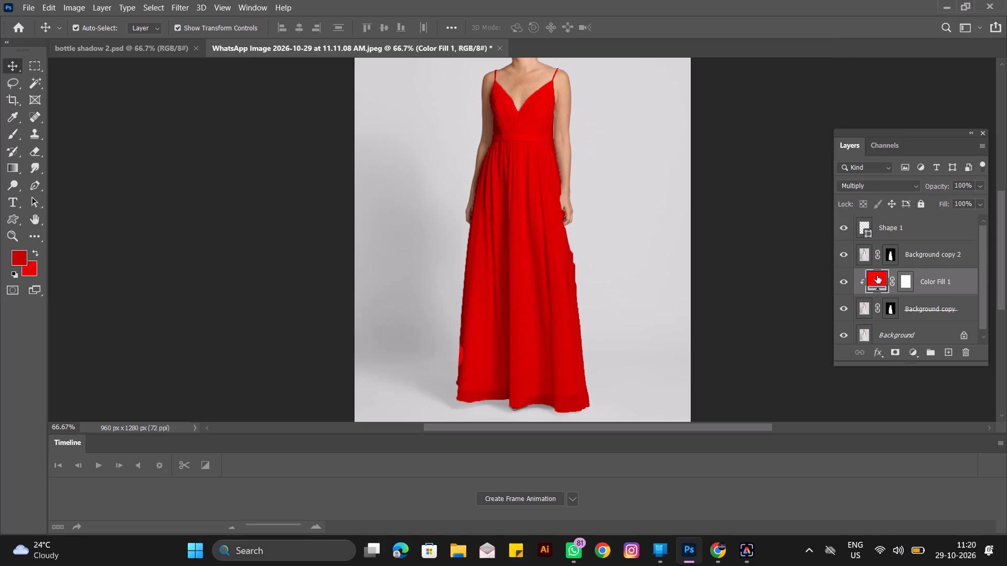
double_click(872, 275)
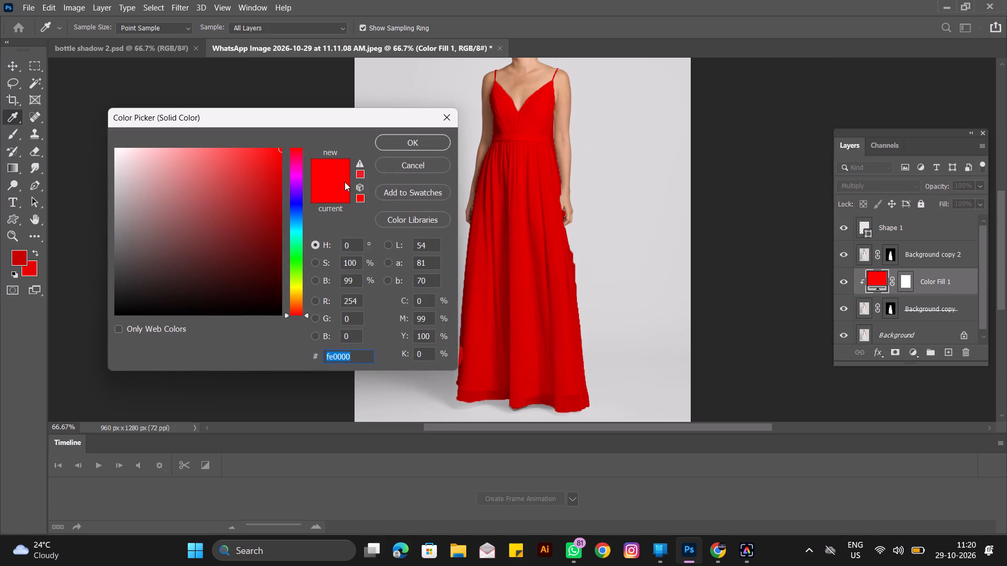
click(297, 180)
drag(298, 183, 297, 192)
click(297, 192)
drag(296, 188, 296, 171)
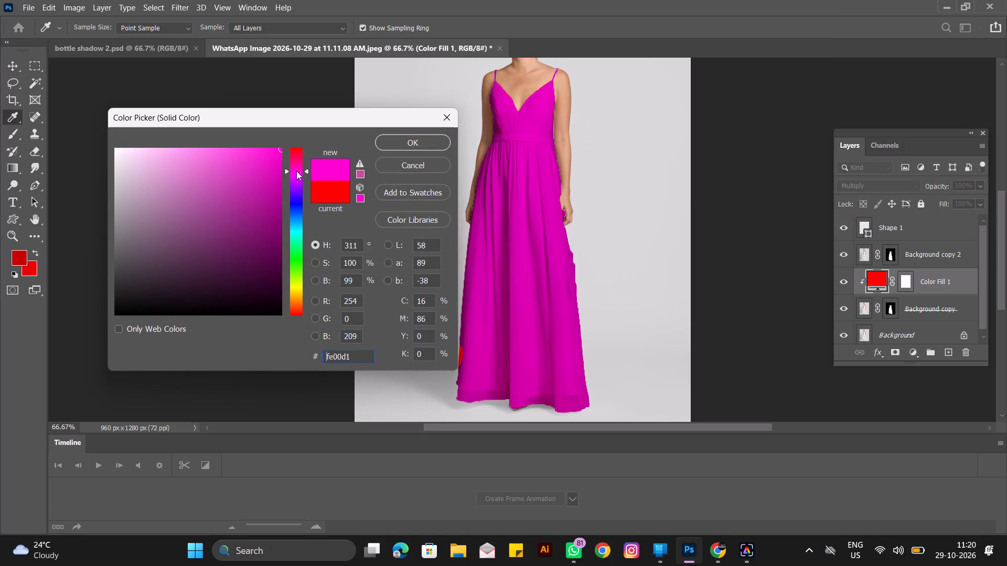
drag(296, 171, 296, 206)
click(426, 143)
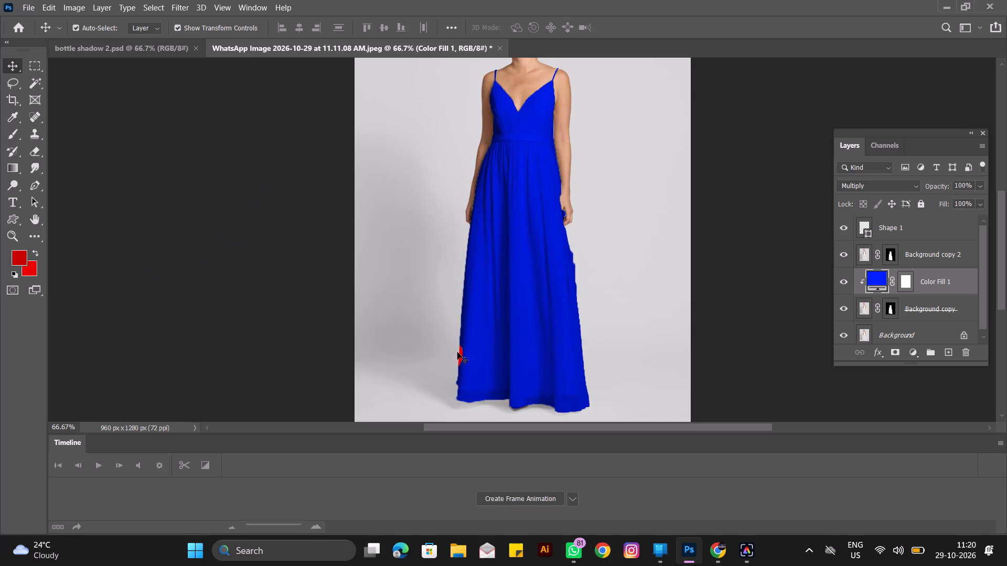
Pick a slightly muted dark blue as the foreground colour and fill the Shape 1 edge patch with it.
click(459, 352)
click(20, 255)
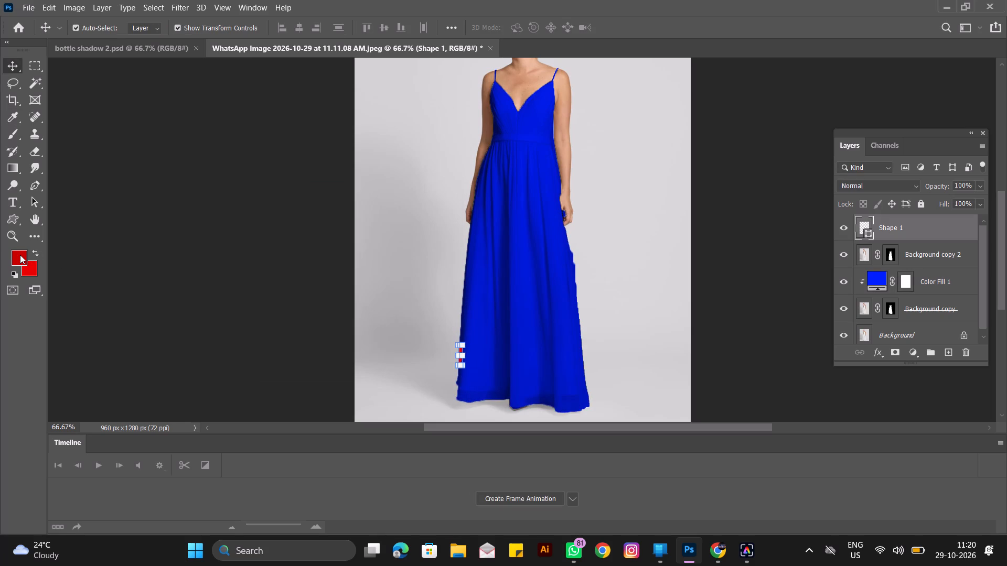
click(293, 204)
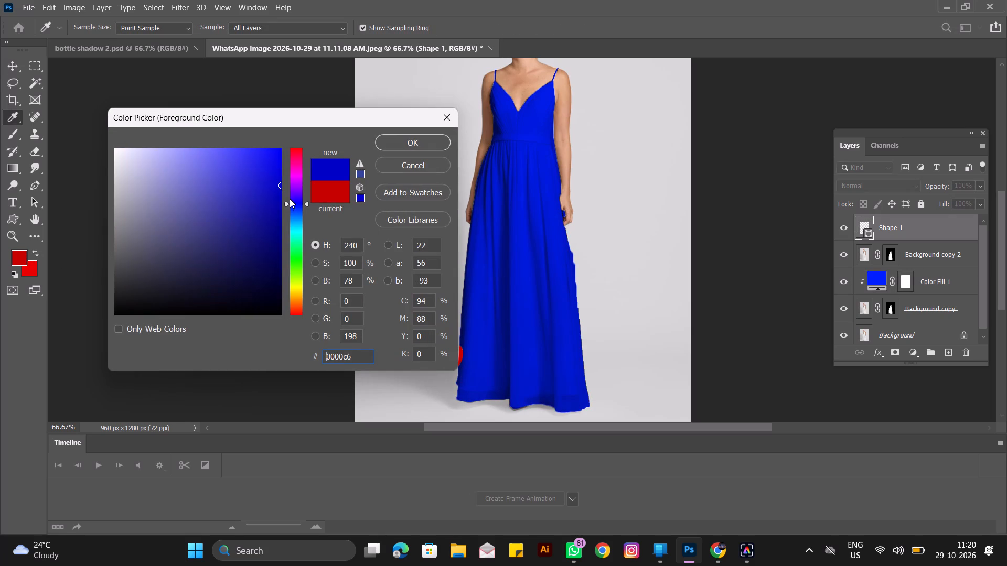
click(263, 187)
click(420, 137)
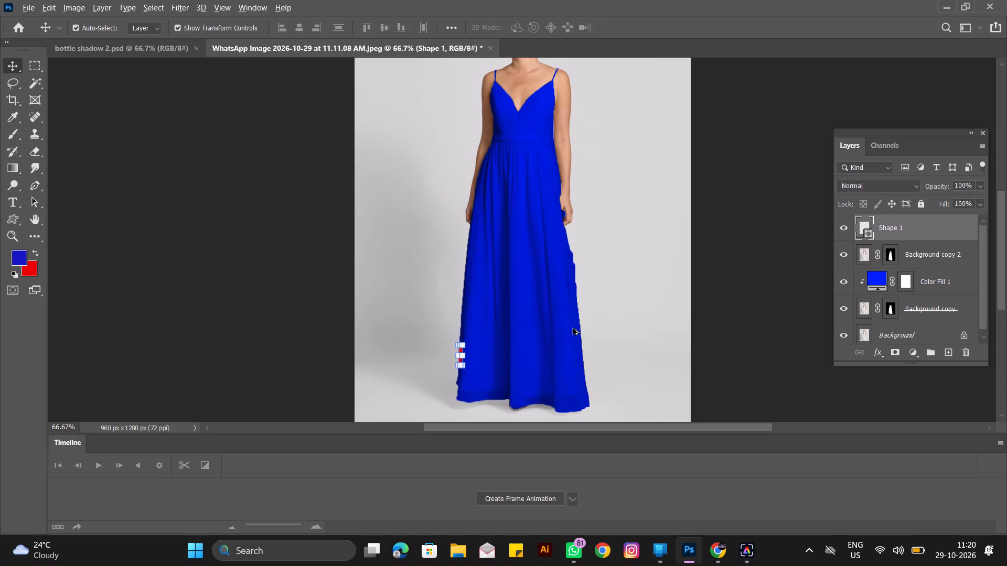
key(alt+BackSpace)
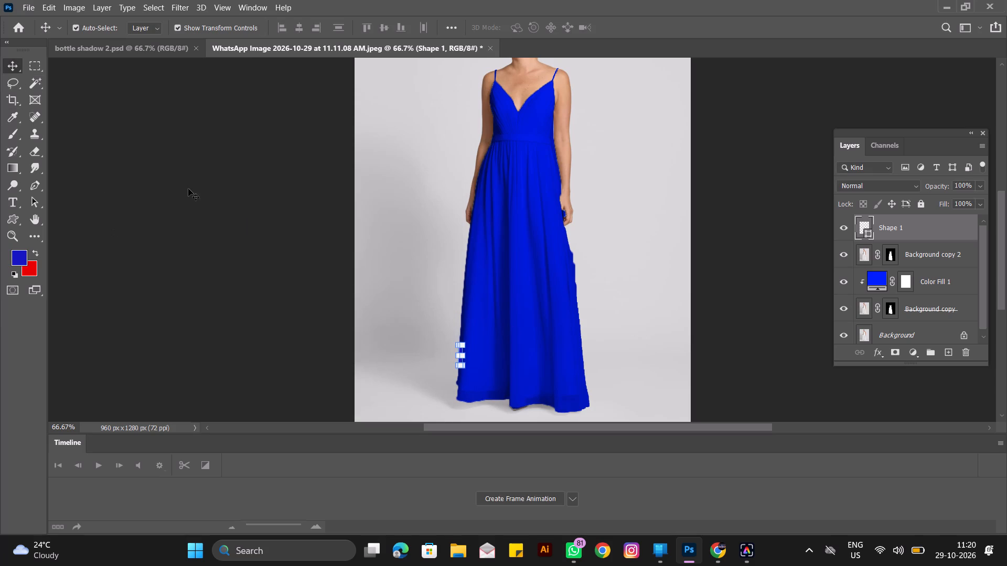
click(188, 189)
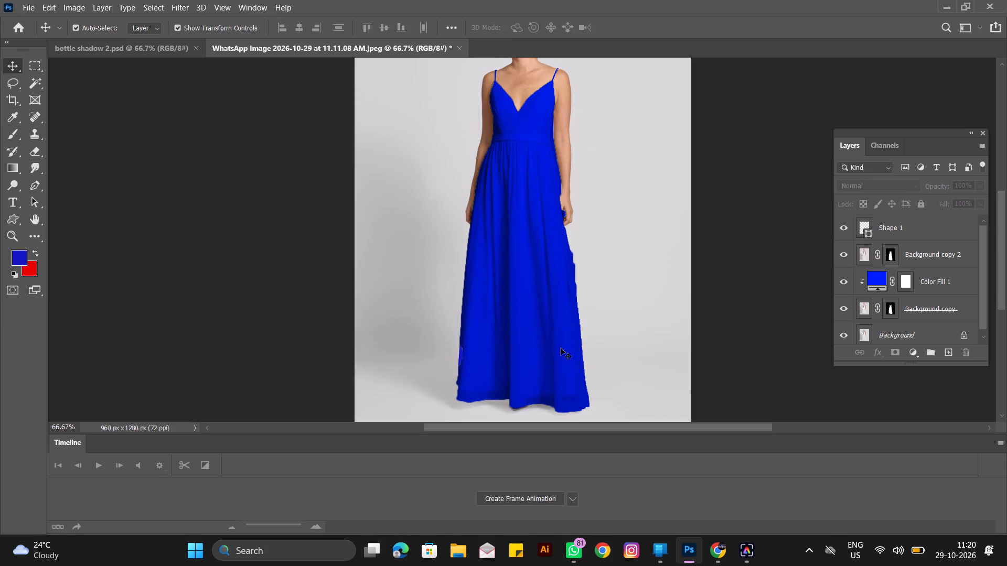
Examine the whole blue gown from the straps to the hem, including the recoloured edge patch.
scroll(564, 356, up, 6)
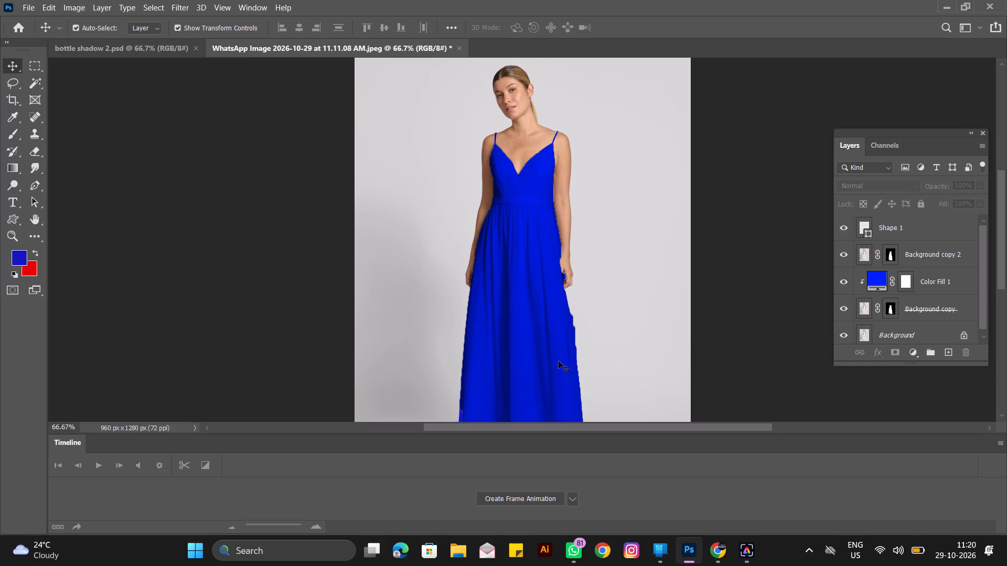
scroll(735, 304, down, 1)
scroll(884, 267, down, 4)
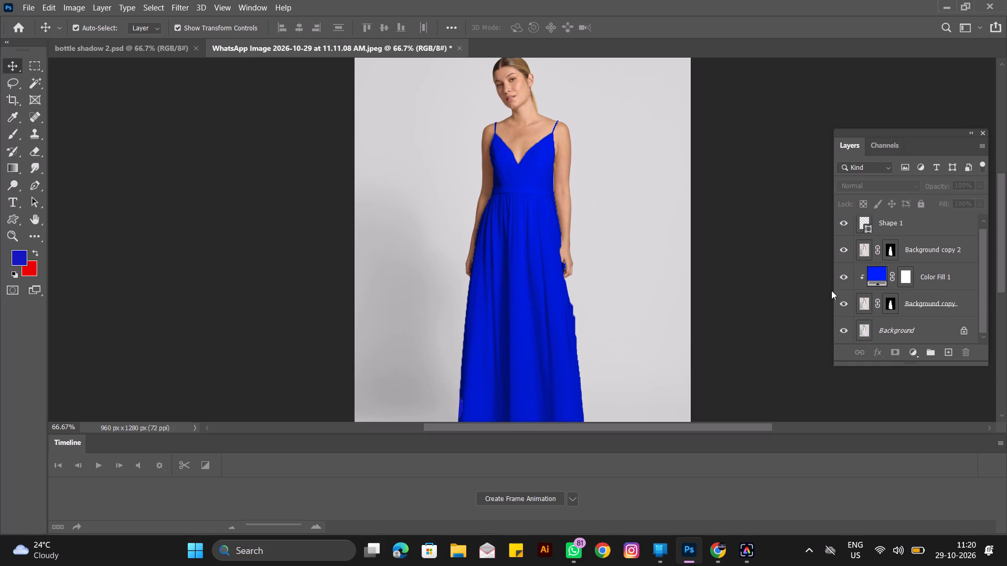
scroll(690, 260, down, 7)
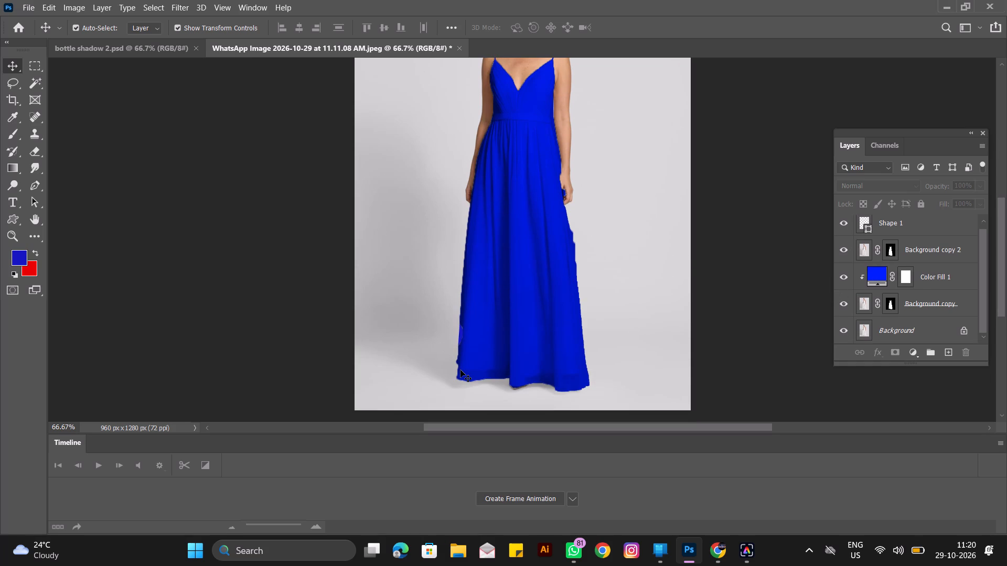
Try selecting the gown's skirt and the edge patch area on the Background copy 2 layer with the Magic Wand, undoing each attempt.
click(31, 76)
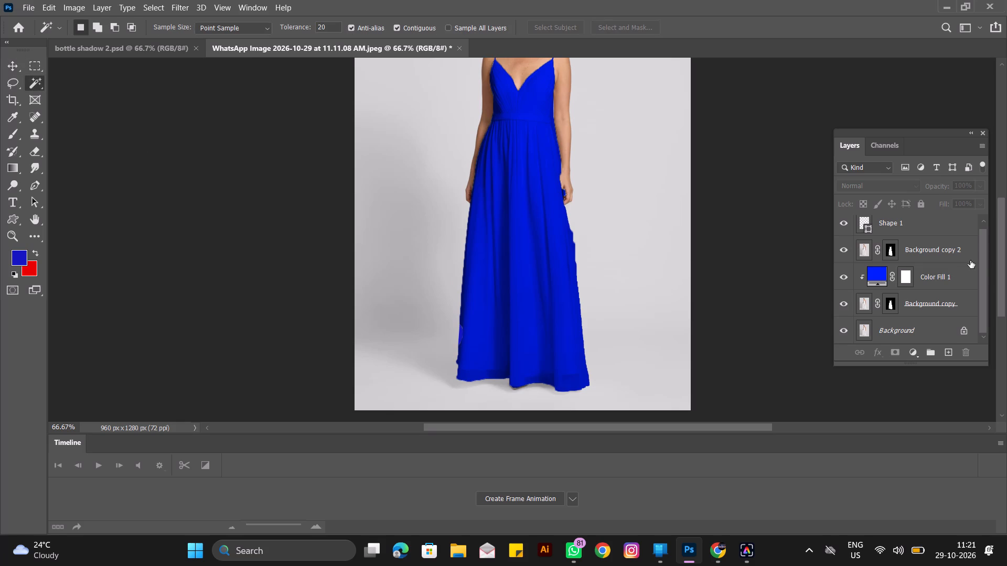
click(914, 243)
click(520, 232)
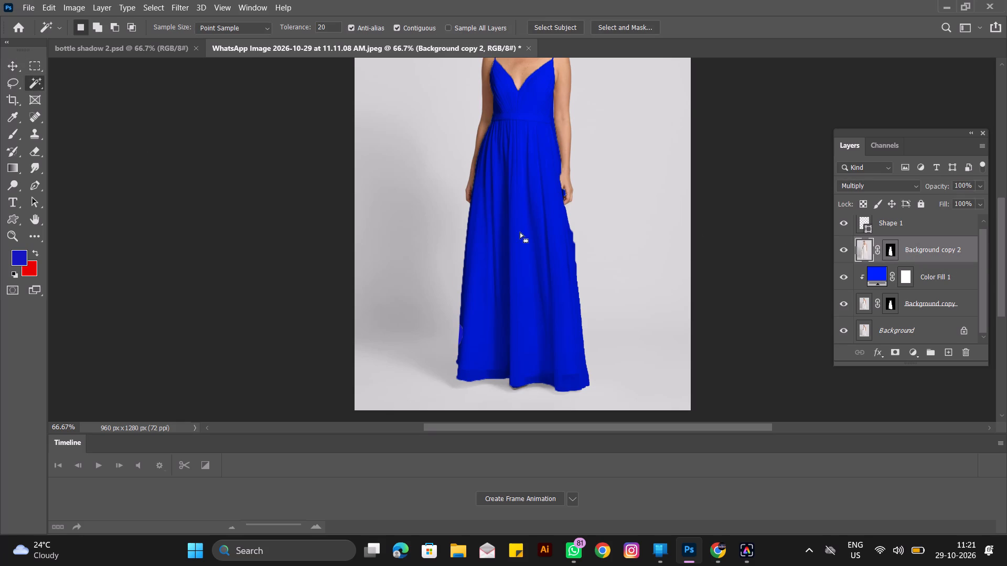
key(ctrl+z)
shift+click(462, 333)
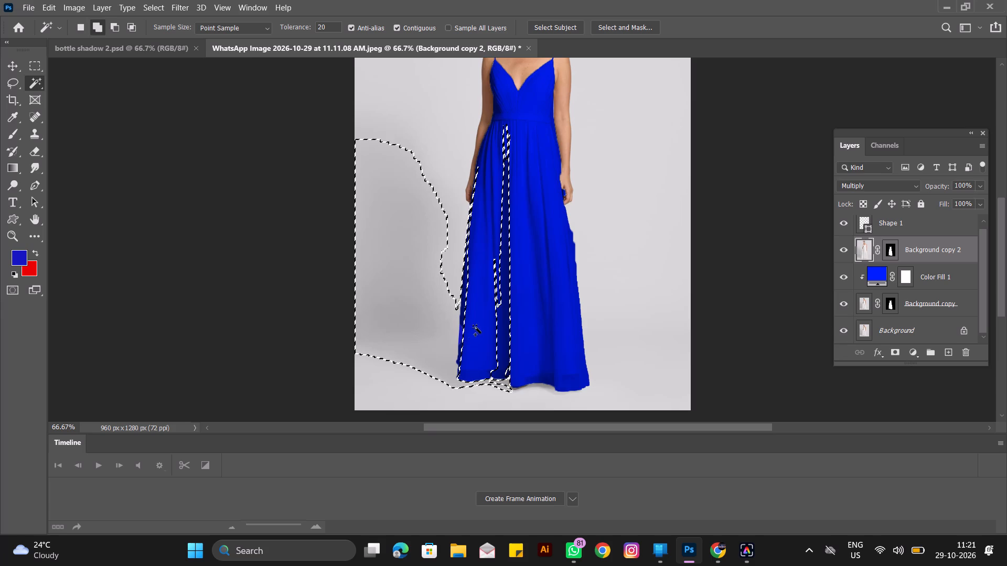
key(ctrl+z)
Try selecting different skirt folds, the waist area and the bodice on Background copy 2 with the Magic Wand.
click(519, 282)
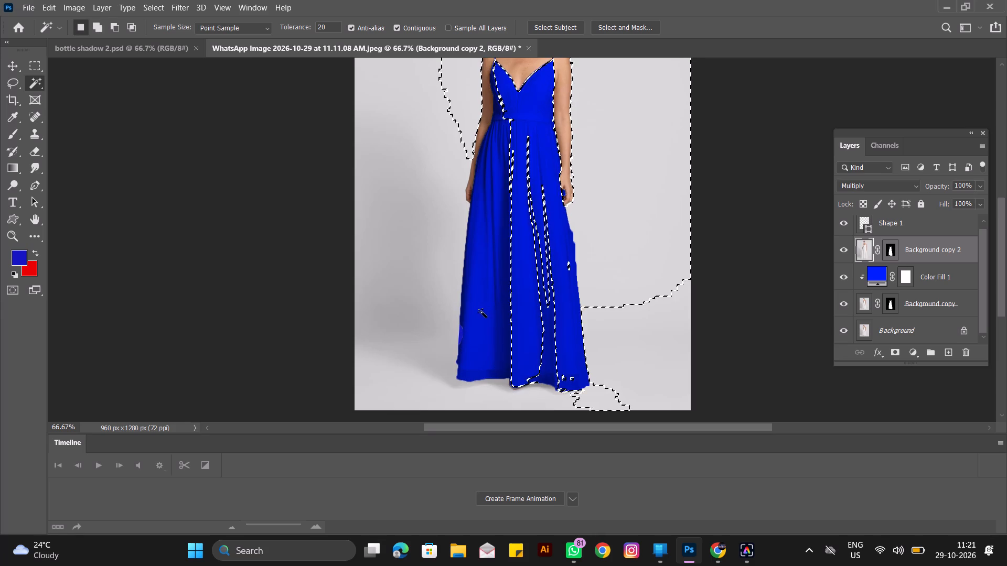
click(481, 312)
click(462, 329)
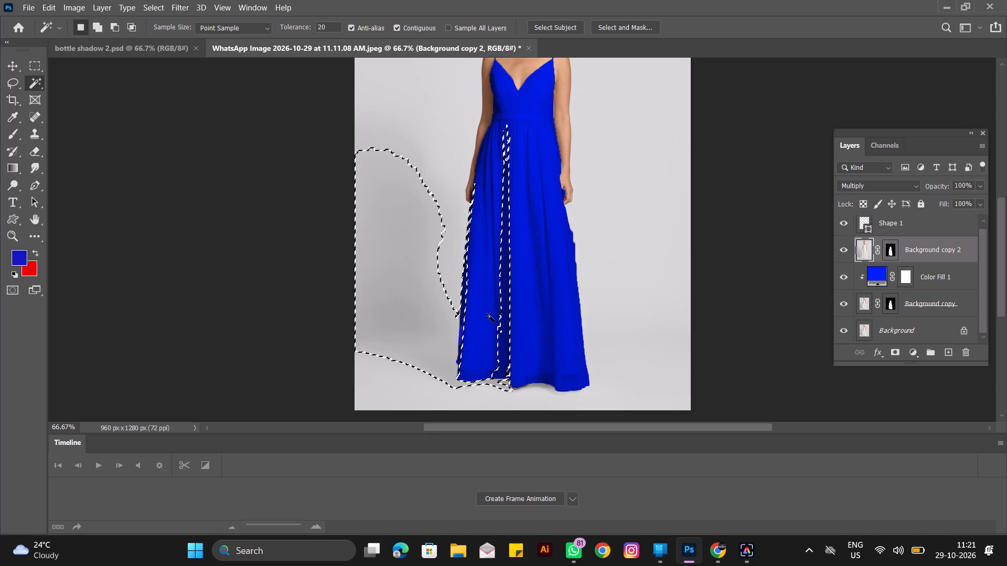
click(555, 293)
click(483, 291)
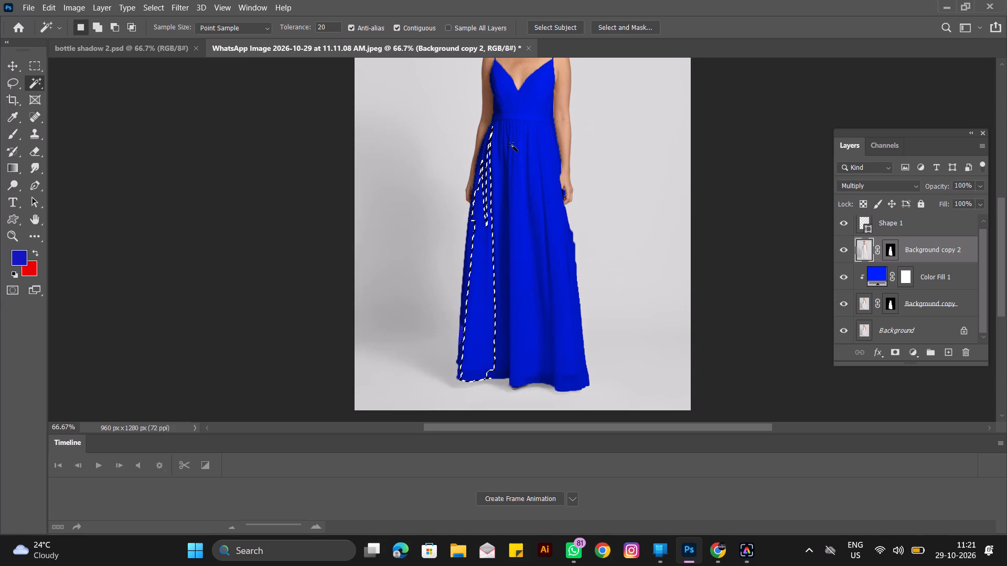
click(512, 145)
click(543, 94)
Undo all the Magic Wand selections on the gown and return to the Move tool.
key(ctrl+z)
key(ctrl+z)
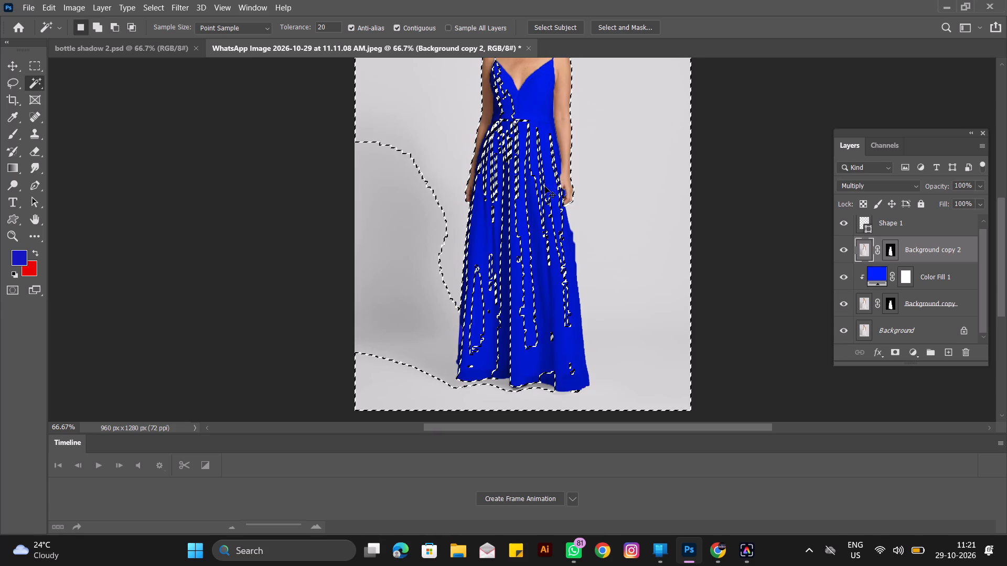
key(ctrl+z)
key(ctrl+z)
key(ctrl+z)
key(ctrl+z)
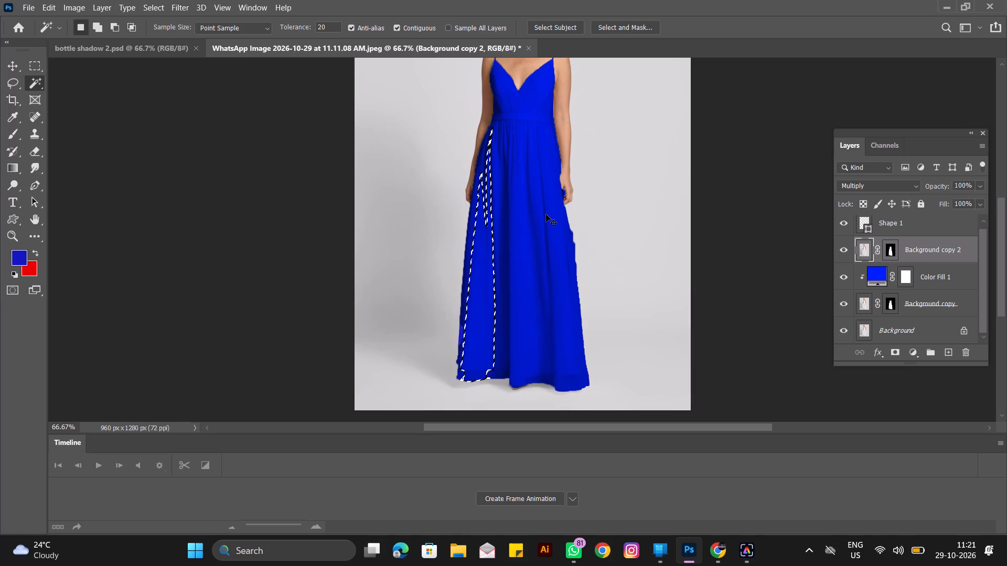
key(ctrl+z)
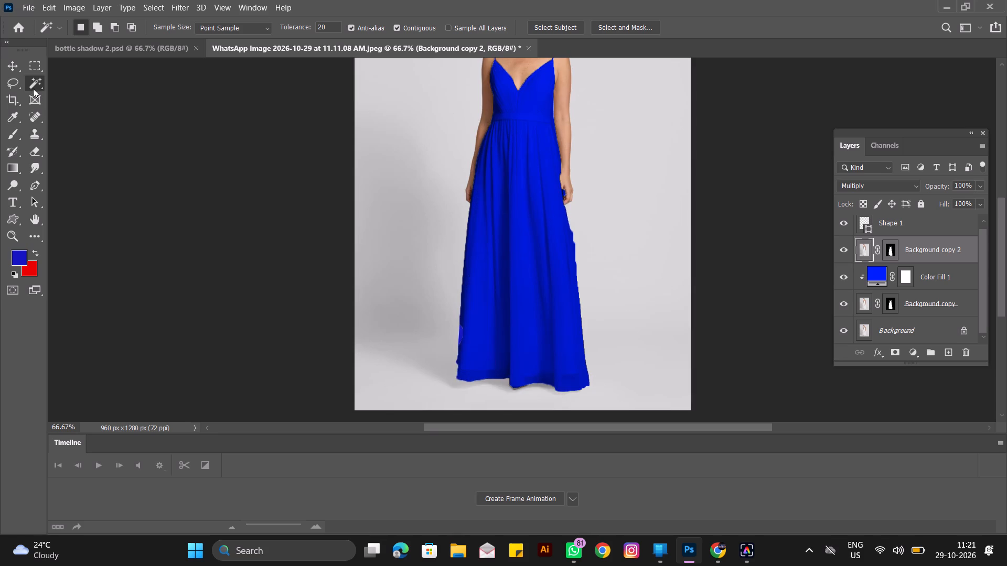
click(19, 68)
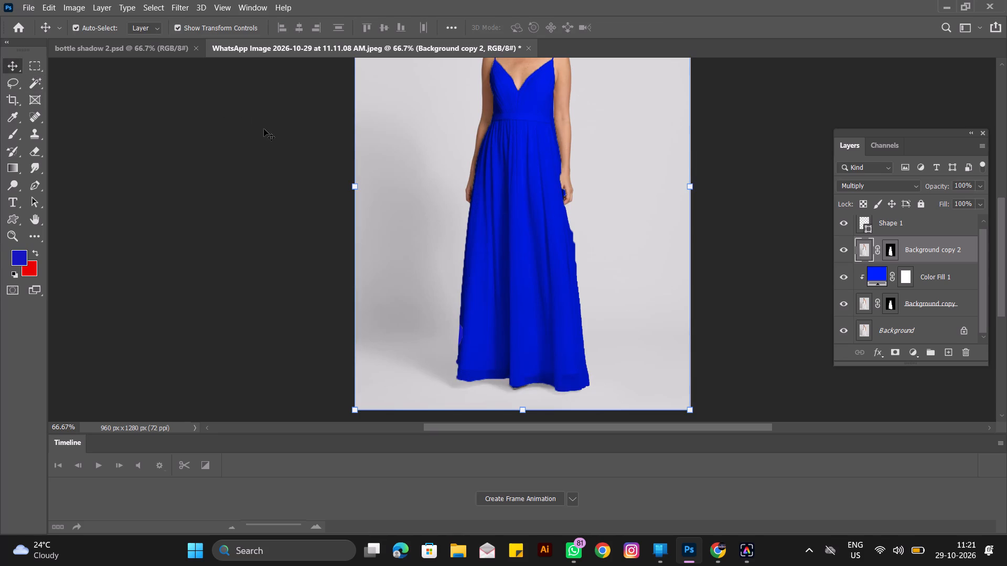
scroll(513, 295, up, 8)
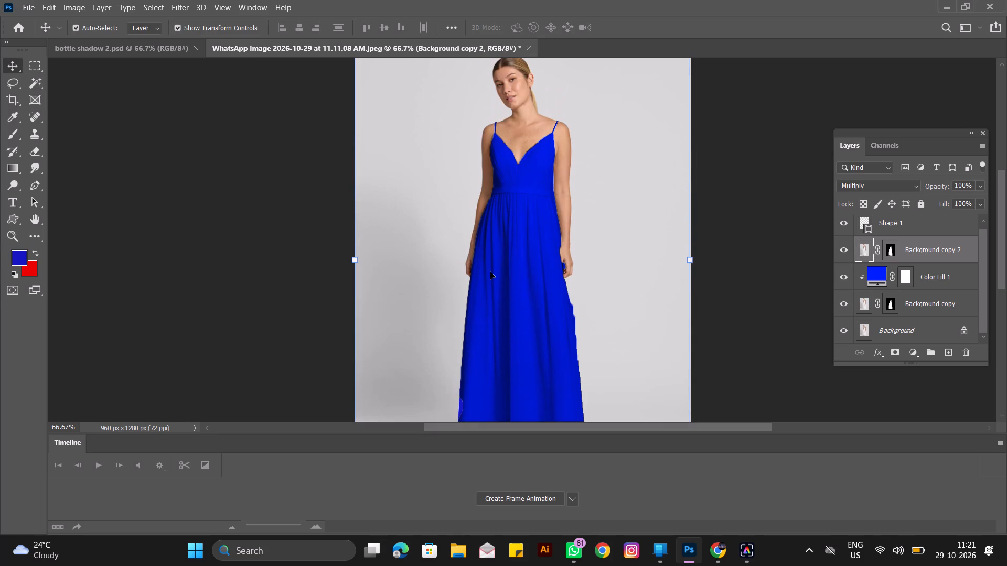